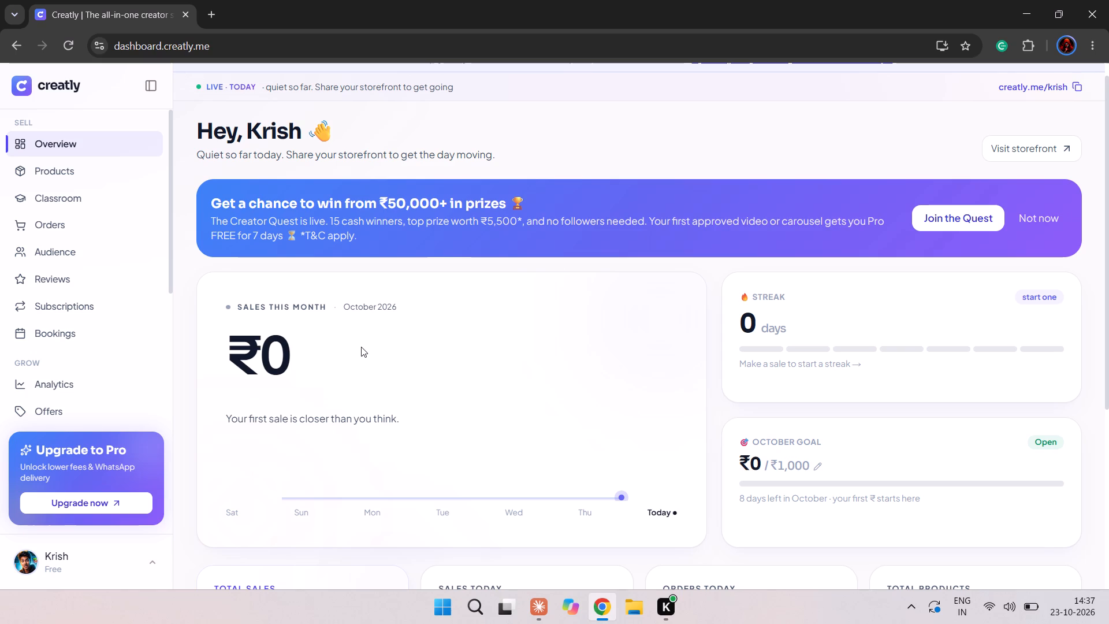
# Open the My store page for customising the storefront.
pyautogui.scroll(-4, 84, 237)
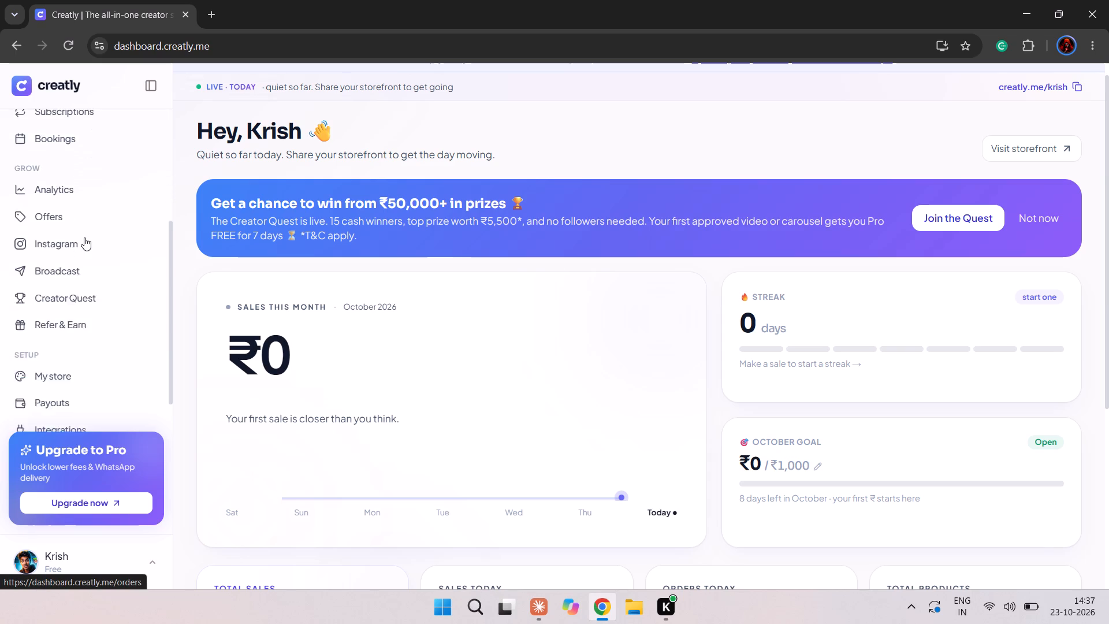
pyautogui.scroll(-2, 84, 237)
pyautogui.click(36, 330)
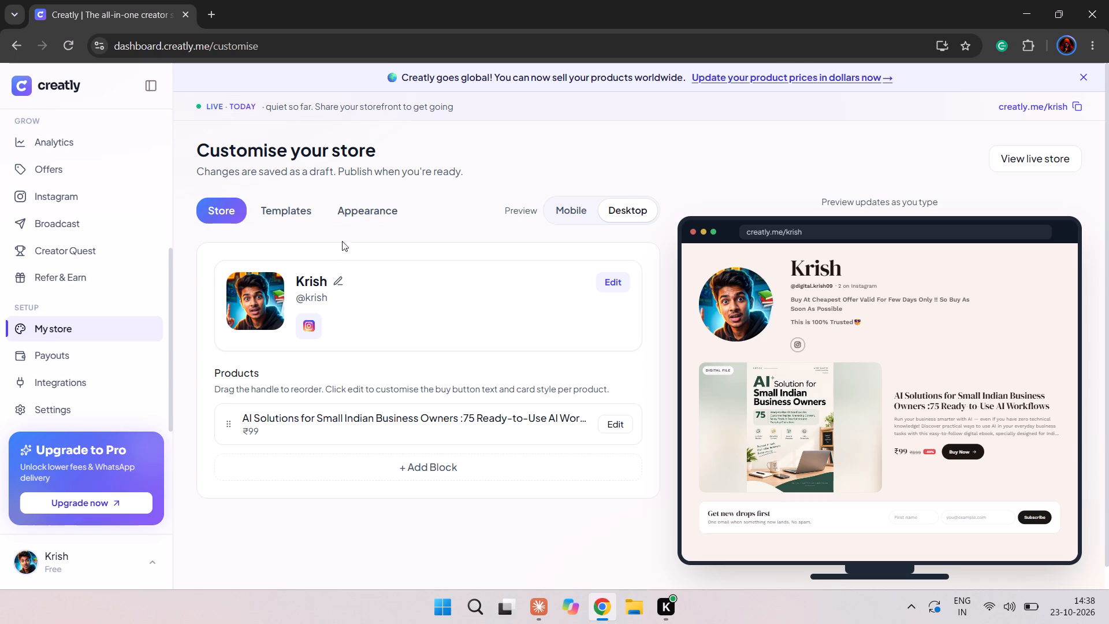
# Open the store profile for editing and try to change its avatar.
pyautogui.click(343, 280)
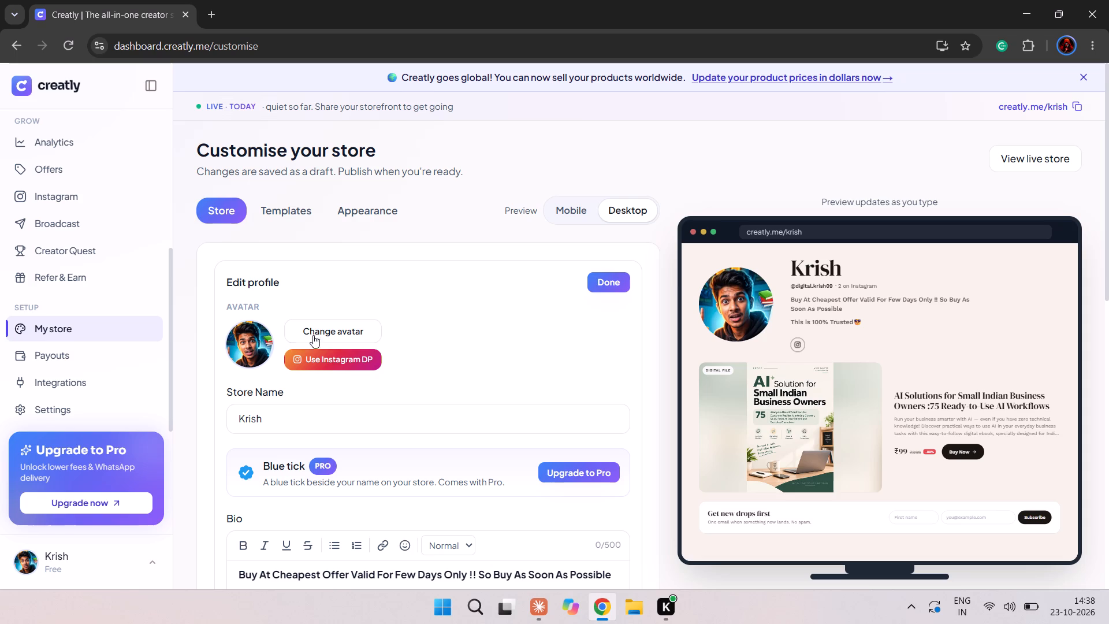
pyautogui.click(247, 352)
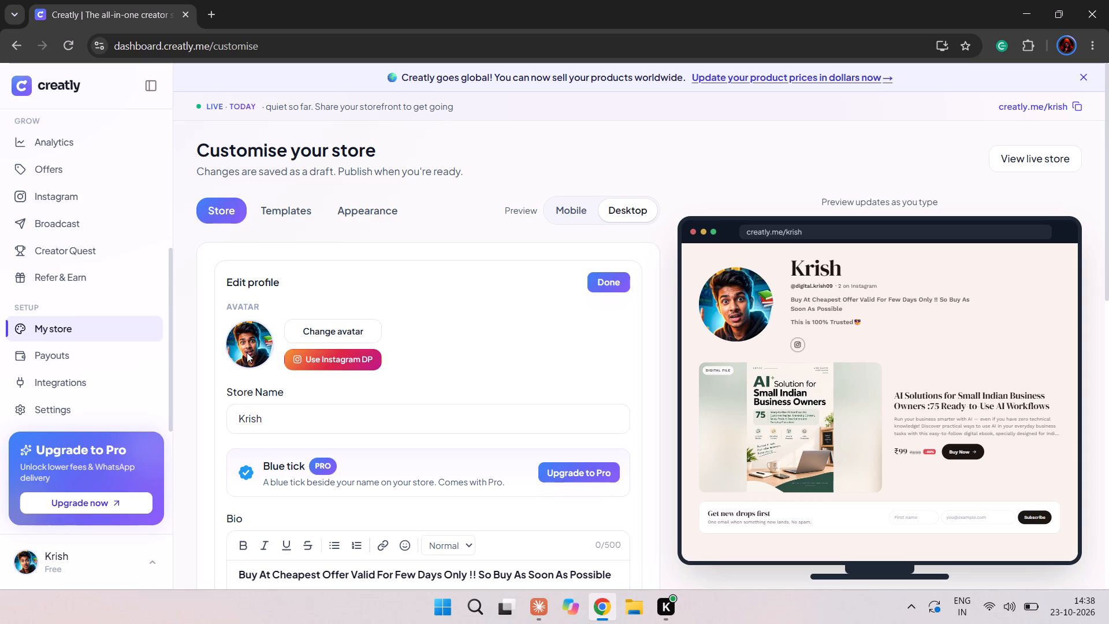
pyautogui.click(247, 352)
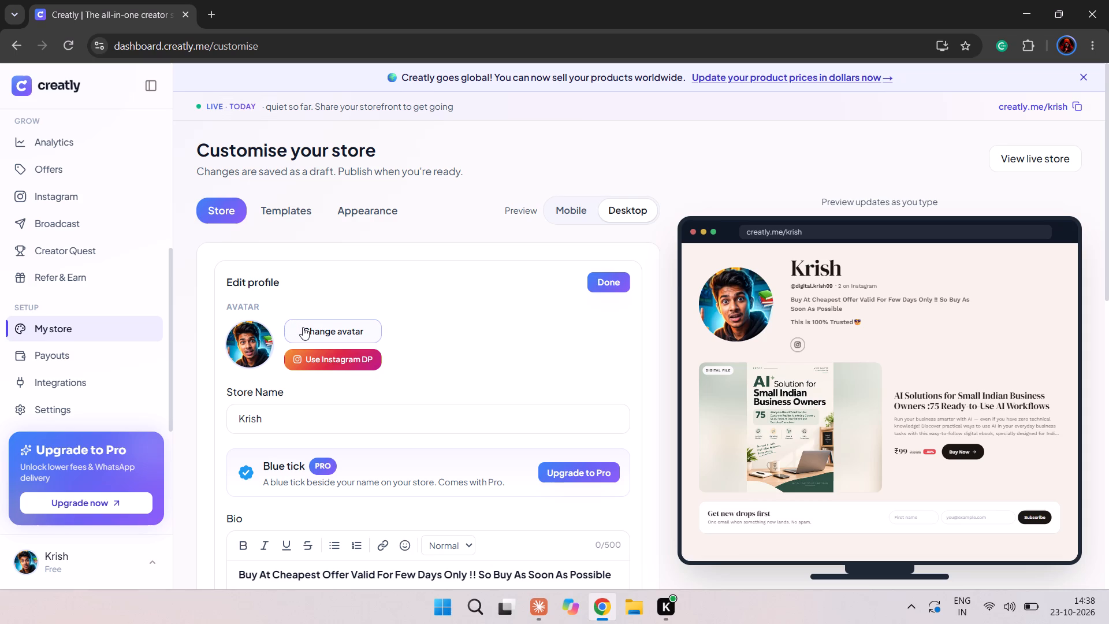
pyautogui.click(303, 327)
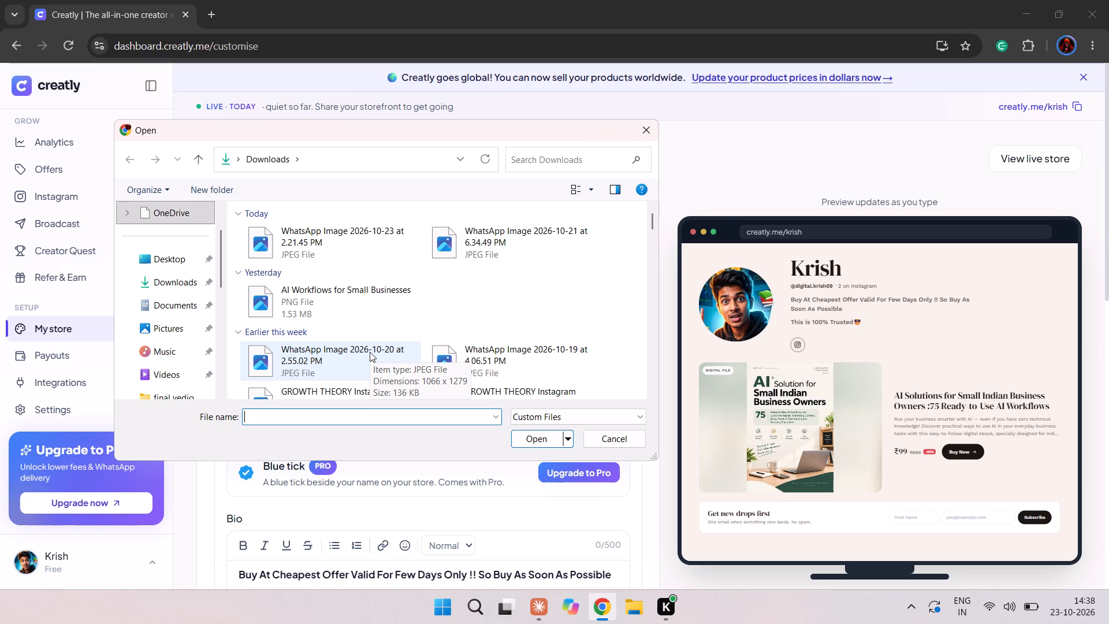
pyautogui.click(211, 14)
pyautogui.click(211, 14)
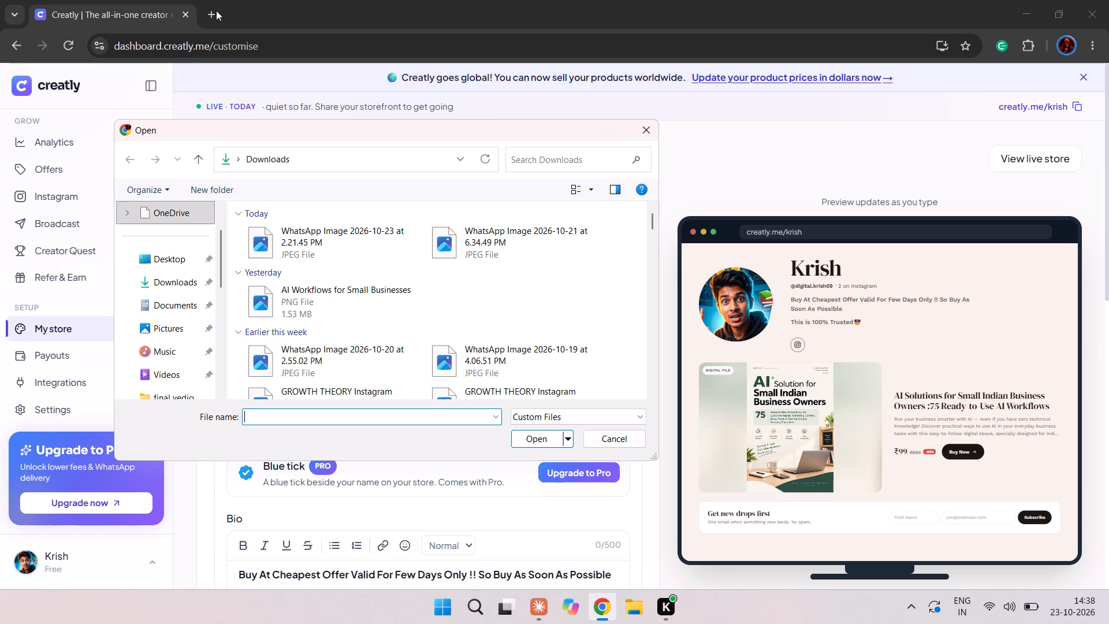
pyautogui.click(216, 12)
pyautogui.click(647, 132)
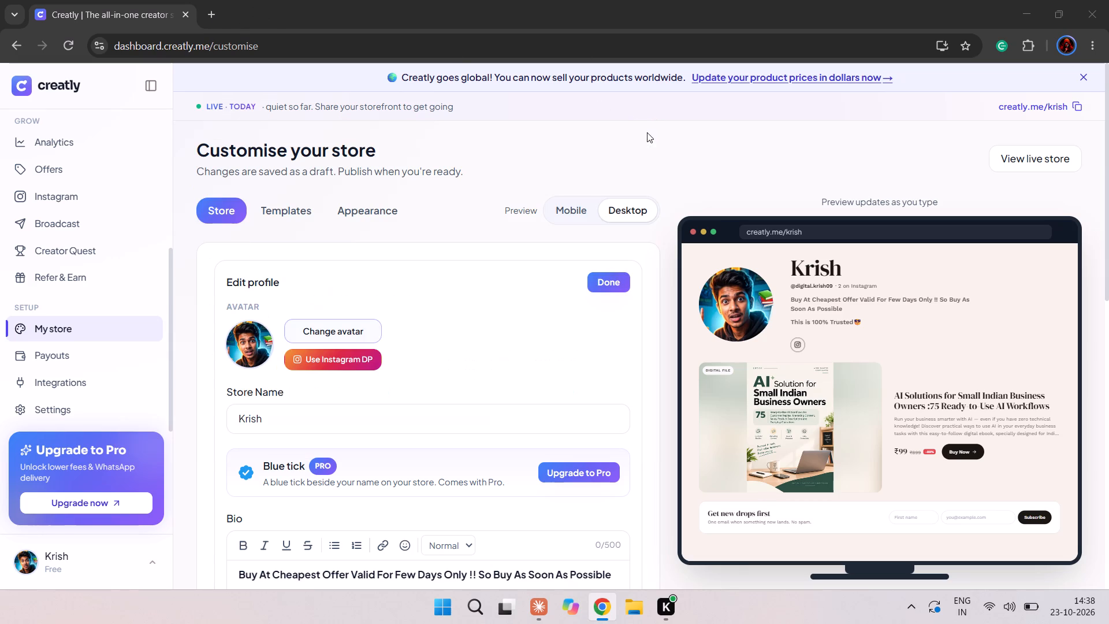
# Open WhatsApp Web (web.whatsapp.com) in a new browser tab.
pyautogui.click(207, 17)
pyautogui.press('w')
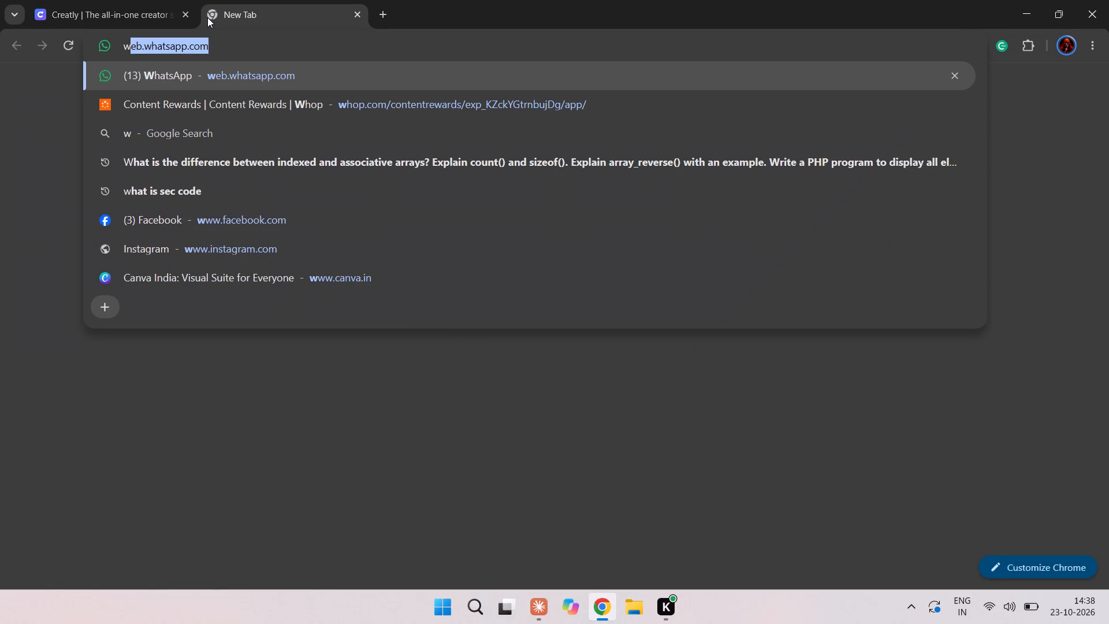
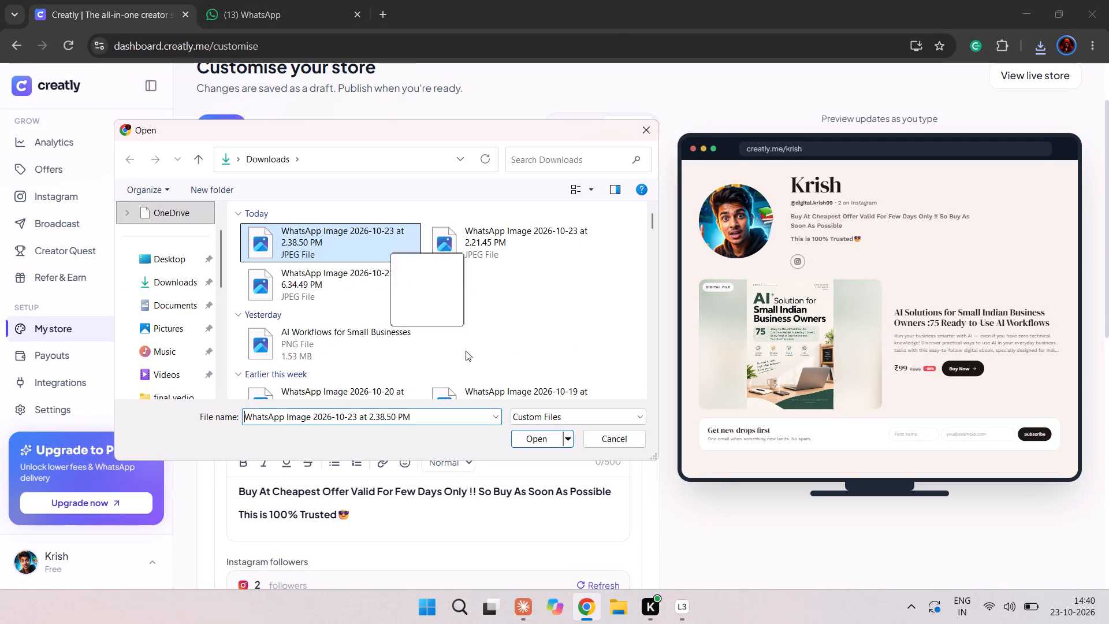
# Load the downloaded picture "WhatsApp Image 2026-10-23 at 2.38.50 PM" as the store profile's new avatar.
pyautogui.moveTo(466, 351); pyautogui.dragTo(540, 438)
pyautogui.click(540, 438)
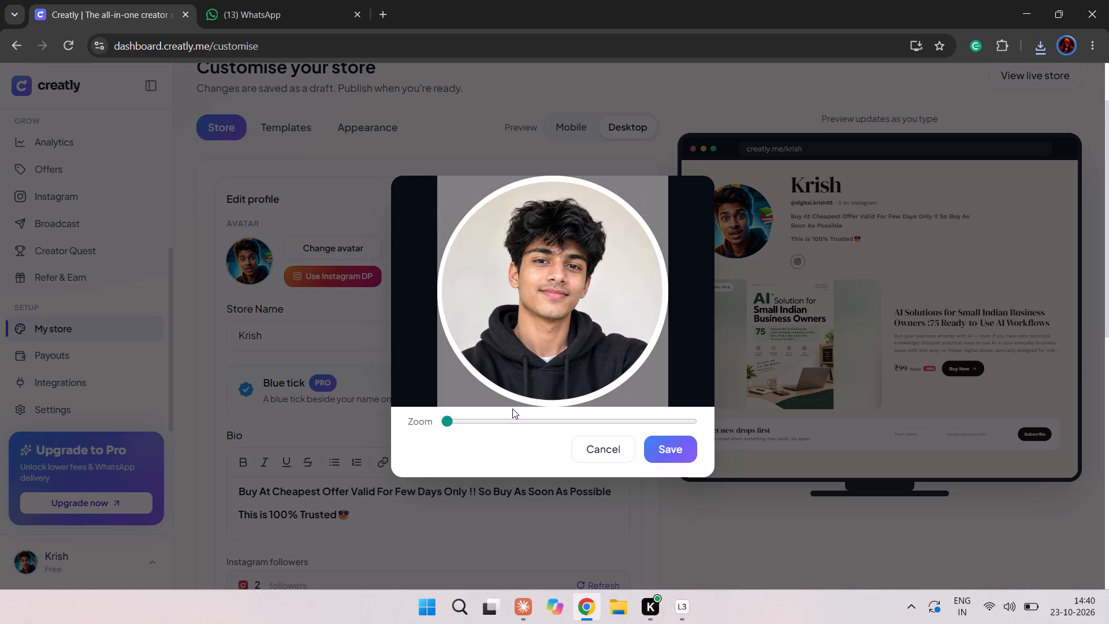
# Save the cropped black-hoodie portrait as the store avatar and make the unpublished changes live.
pyautogui.click(680, 448)
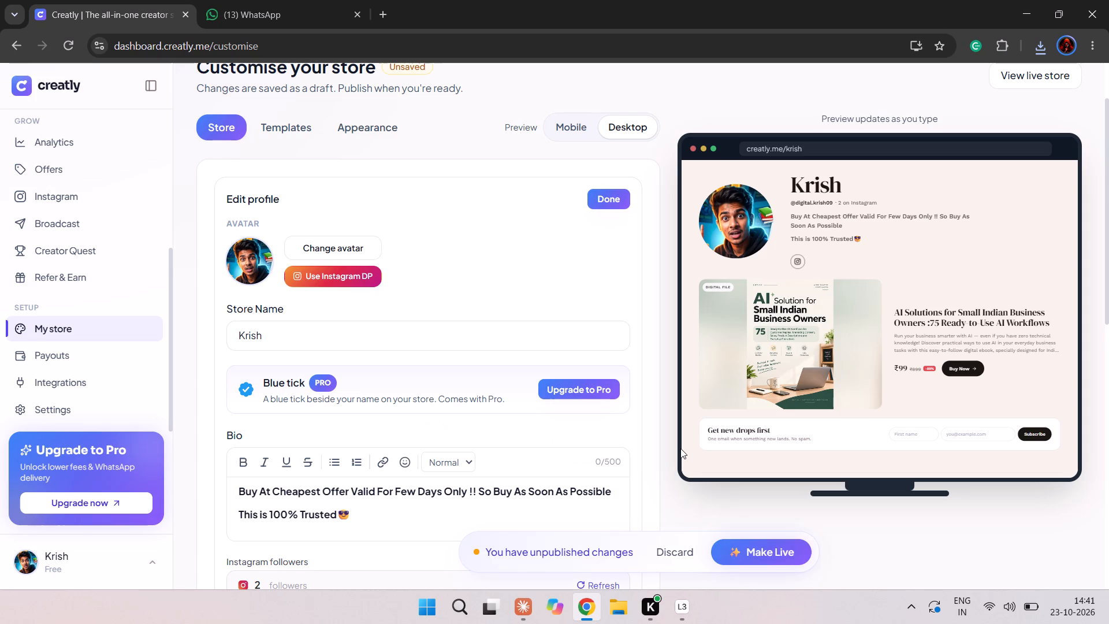
pyautogui.click(773, 551)
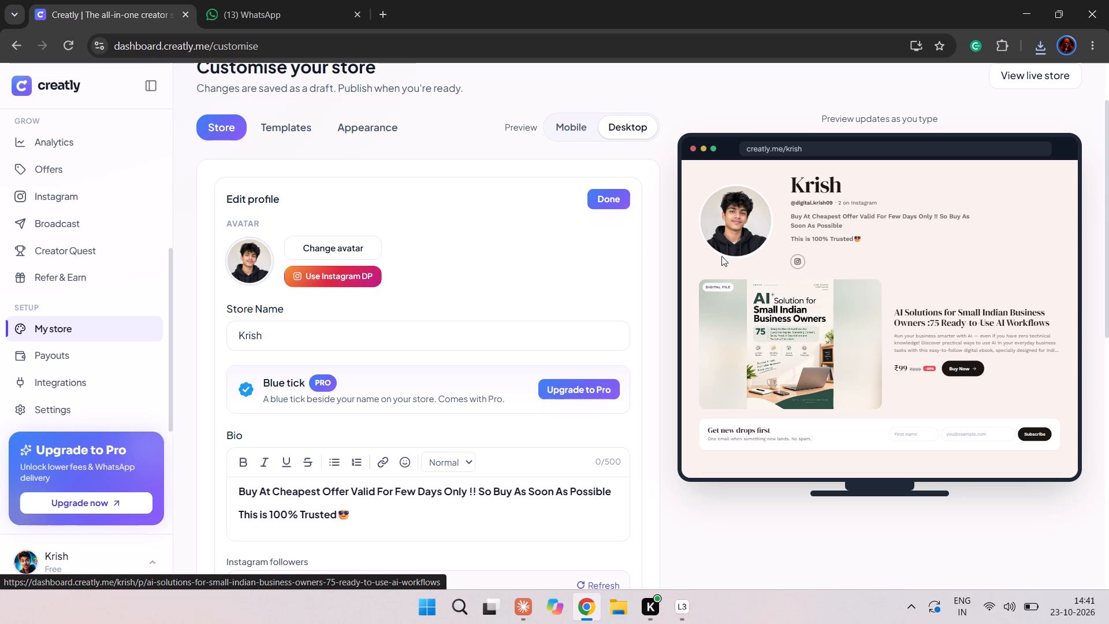
# Open the Analytics page and look over the store's 30-day revenue and order figures.
pyautogui.click(75, 140)
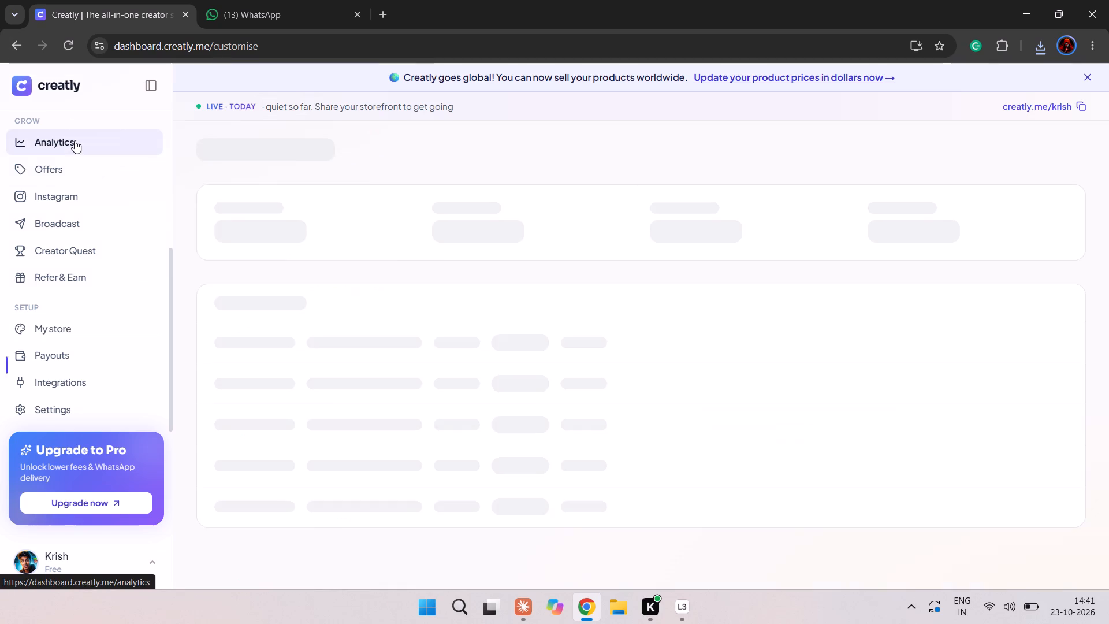
pyautogui.scroll(1, 315, 324)
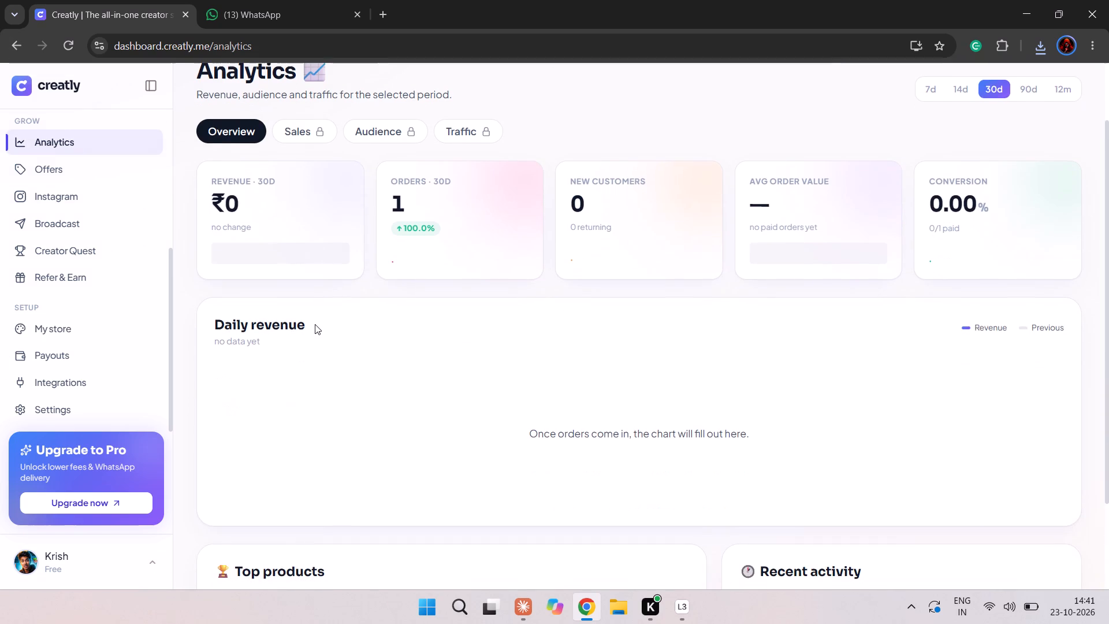
pyautogui.scroll(1, 315, 324)
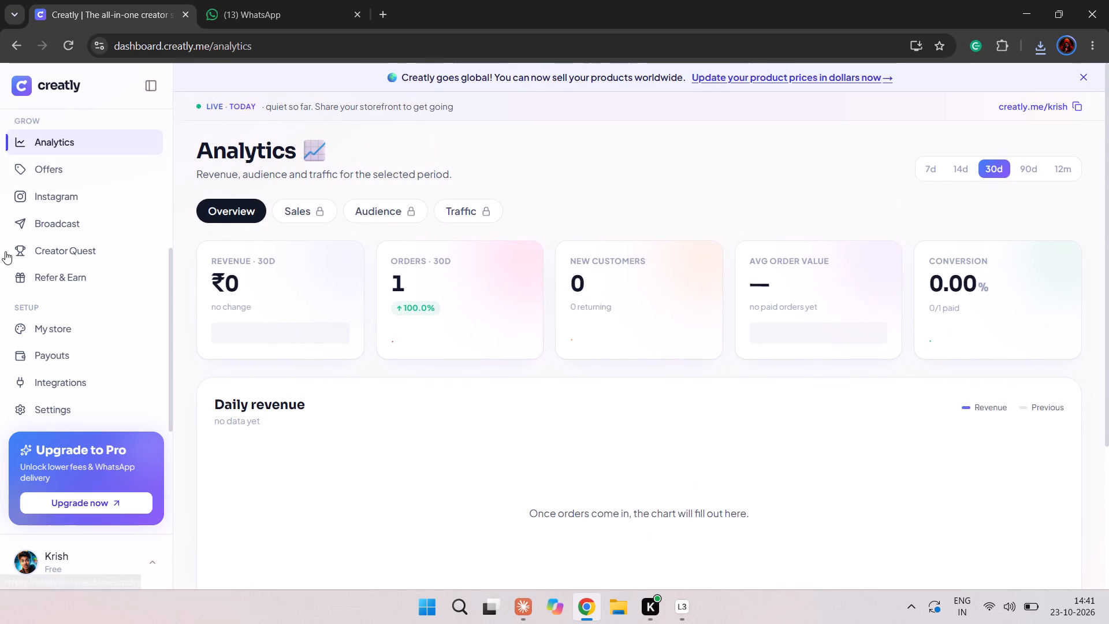
# Return to the dashboard overview and examine the sales cards, recent orders and smart take.
pyautogui.scroll(9, 32, 234)
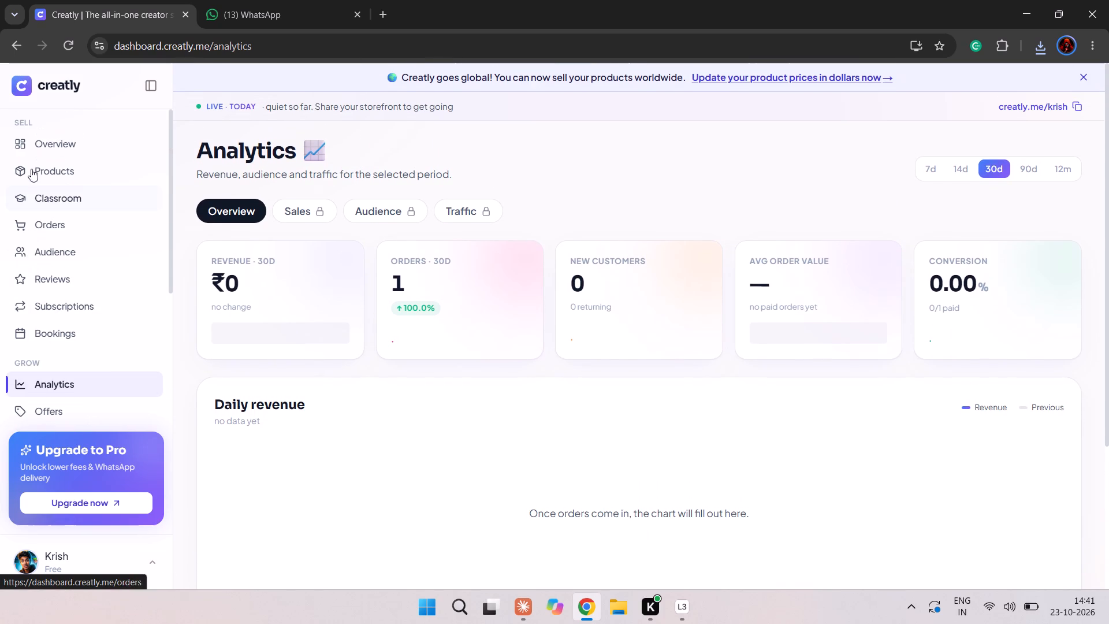
pyautogui.click(66, 152)
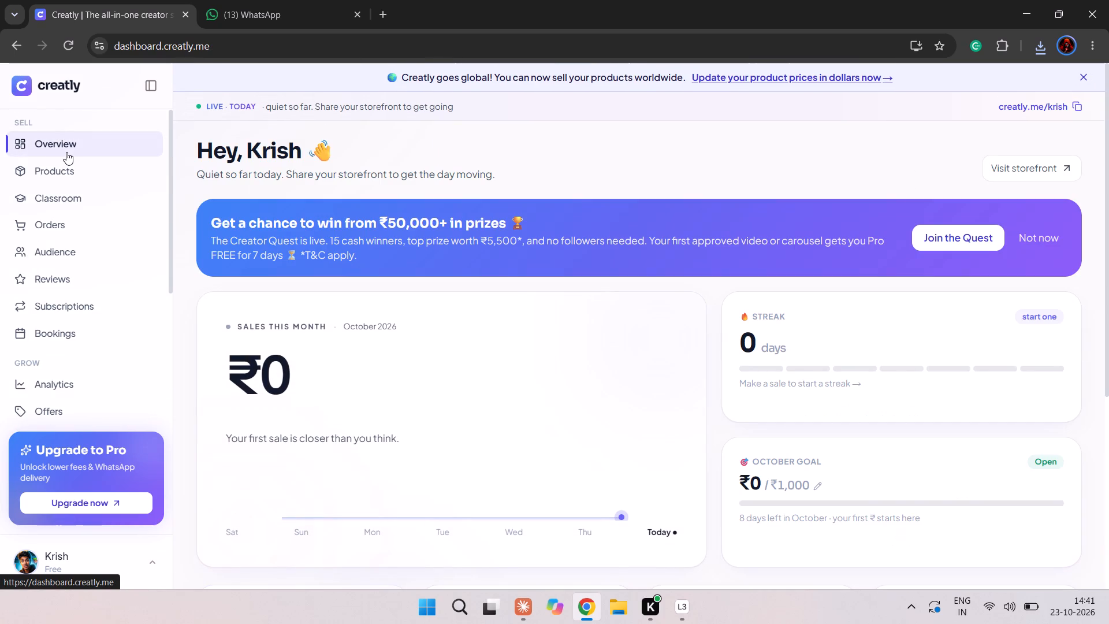
pyautogui.scroll(-4, 411, 363)
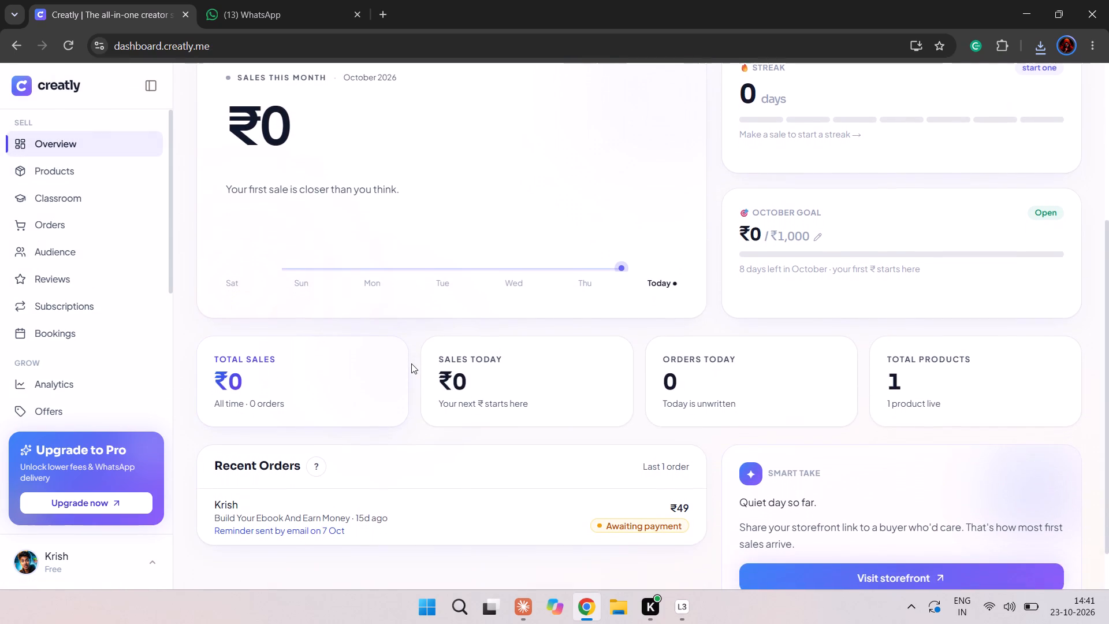
pyautogui.scroll(-2, 411, 363)
pyautogui.scroll(2, 411, 363)
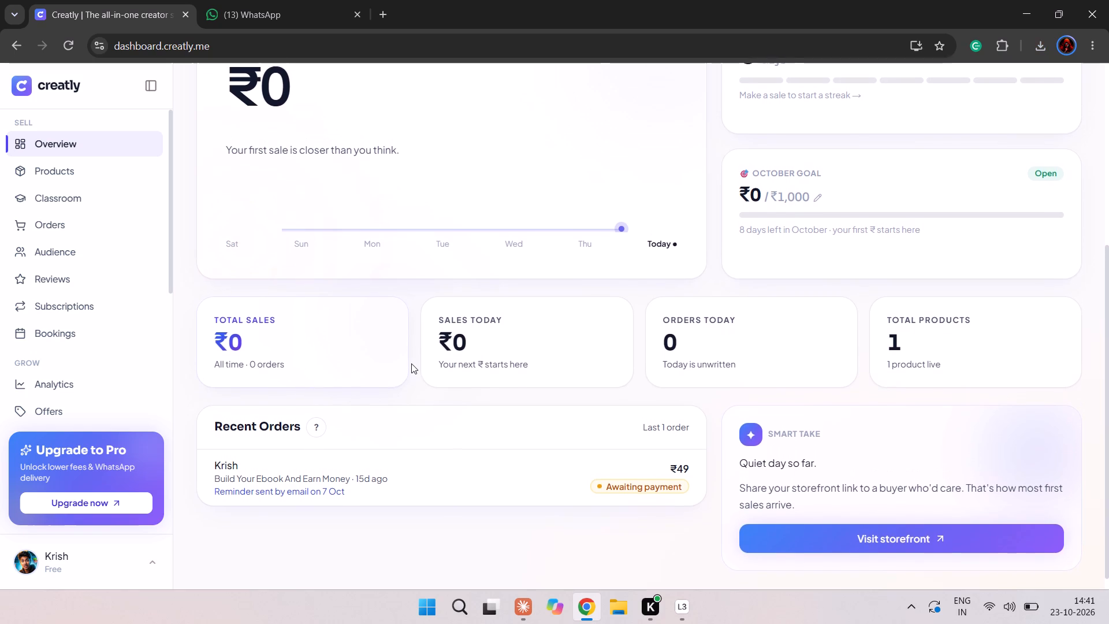
pyautogui.scroll(2, 411, 363)
pyautogui.scroll(-7, 409, 366)
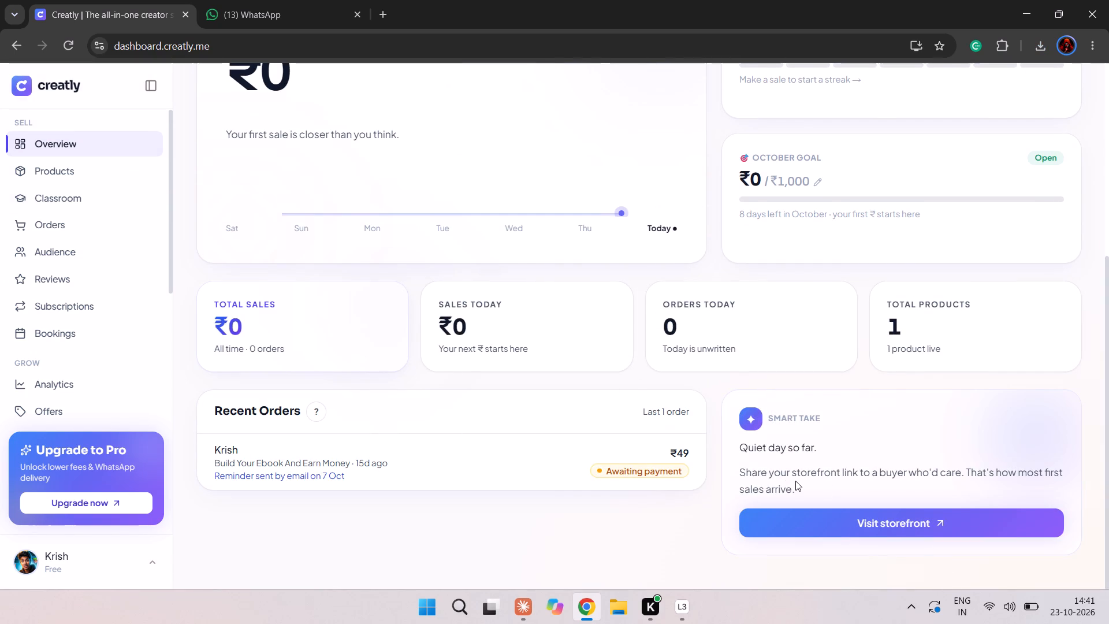
pyautogui.moveTo(795, 481); pyautogui.dragTo(918, 465)
pyautogui.click(918, 465)
# Open the Creator Quest contest from the dashboard offer and join the Quest.
pyautogui.scroll(4, 857, 308)
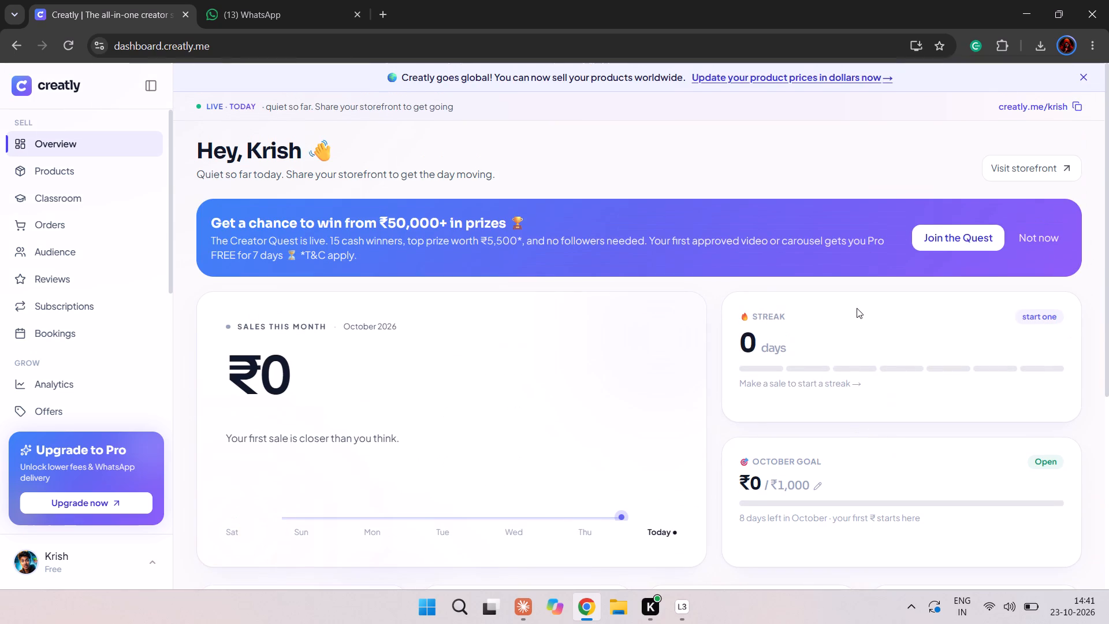
pyautogui.click(948, 239)
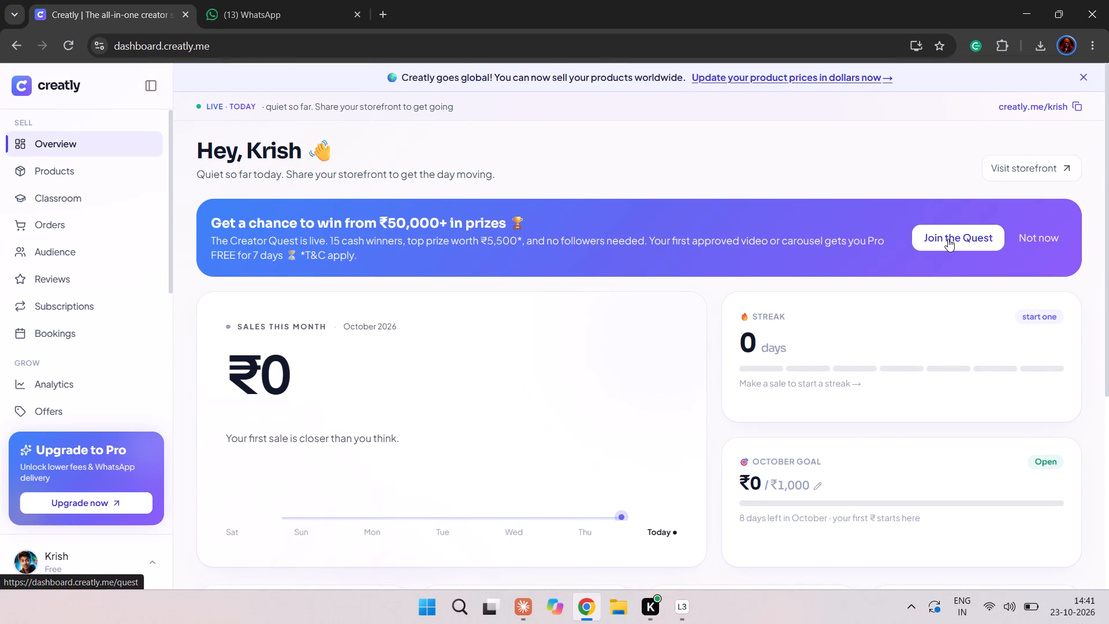
pyautogui.scroll(-1, 948, 239)
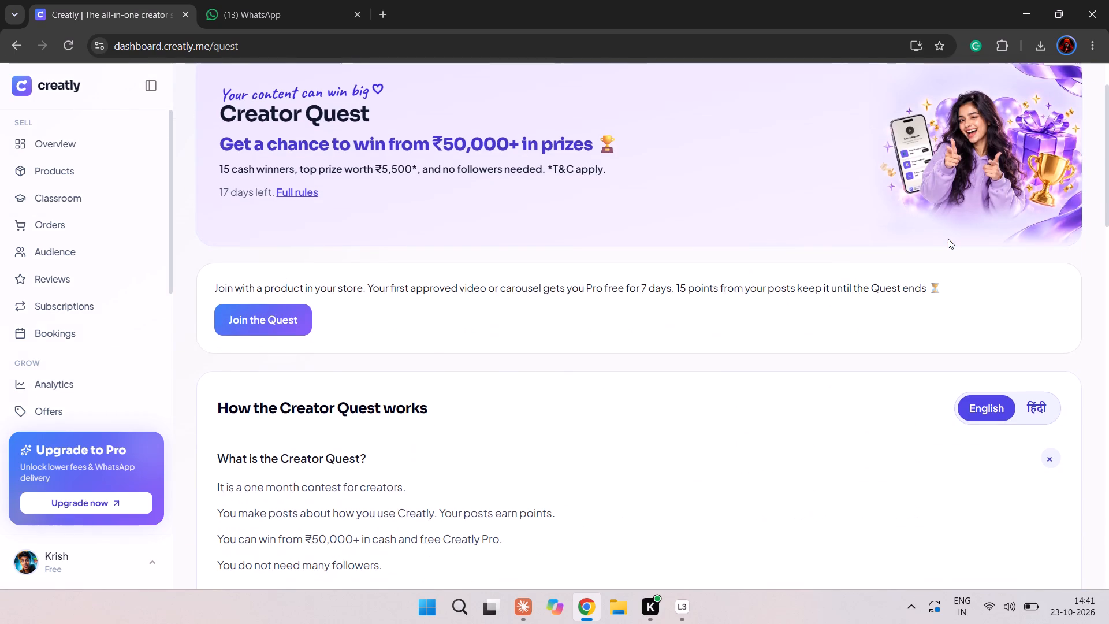
pyautogui.scroll(-1, 948, 239)
pyautogui.click(283, 315)
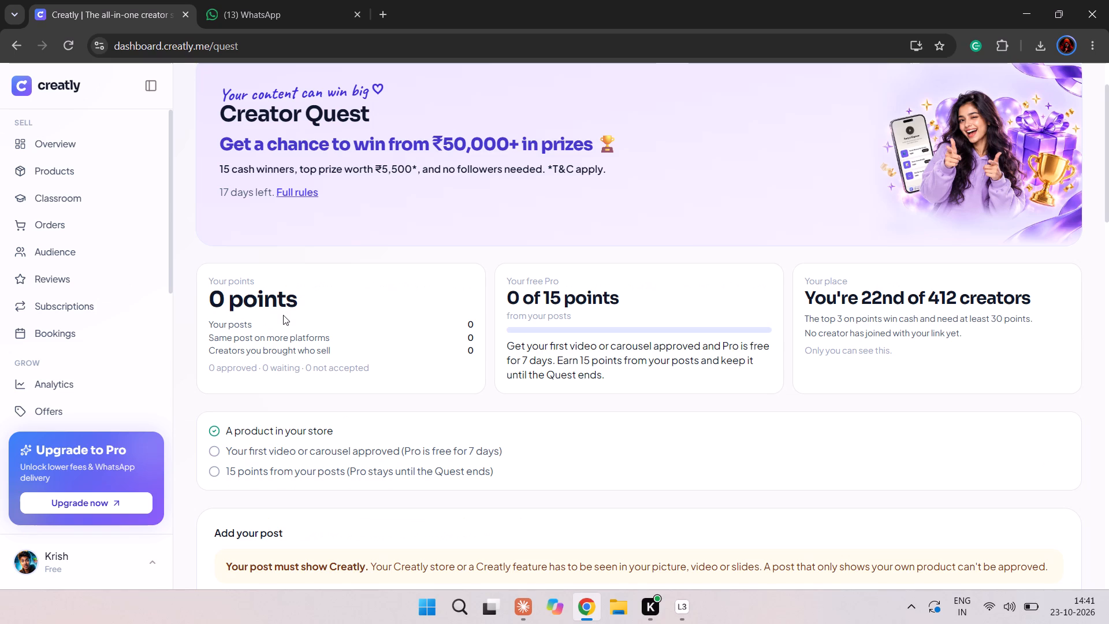
# Look through the Creator Quest page for how the contest works and how to take part.
pyautogui.scroll(-5, 283, 315)
pyautogui.scroll(2, 283, 315)
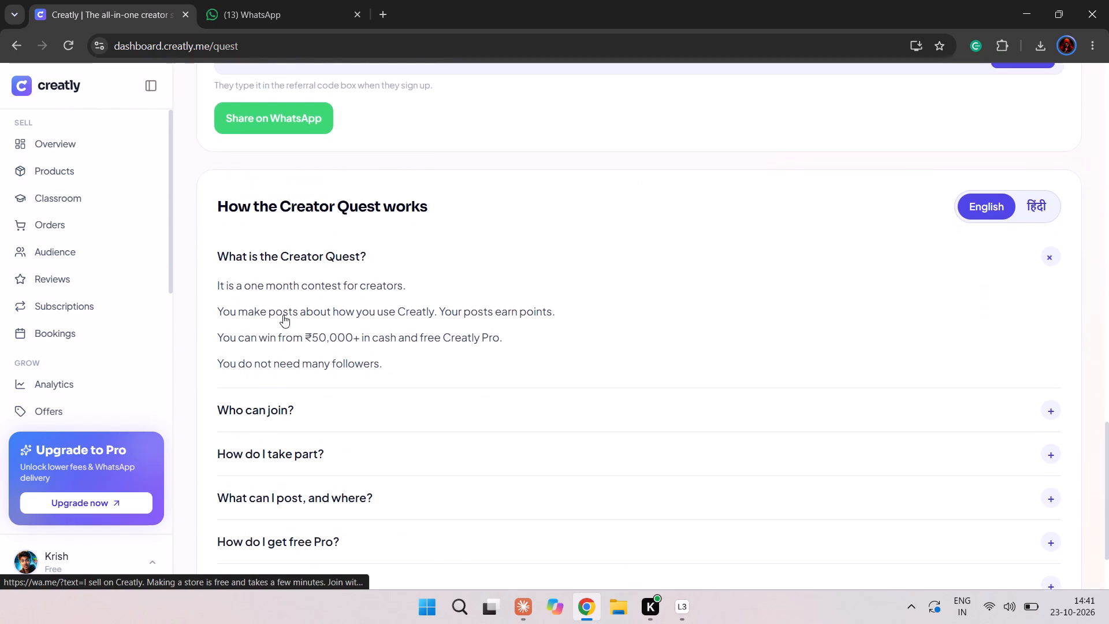
# Open the Audience page and look through its Customers, Waitlists, Community and Subscribers views.
pyautogui.scroll(3, 283, 315)
pyautogui.scroll(-1, 101, 217)
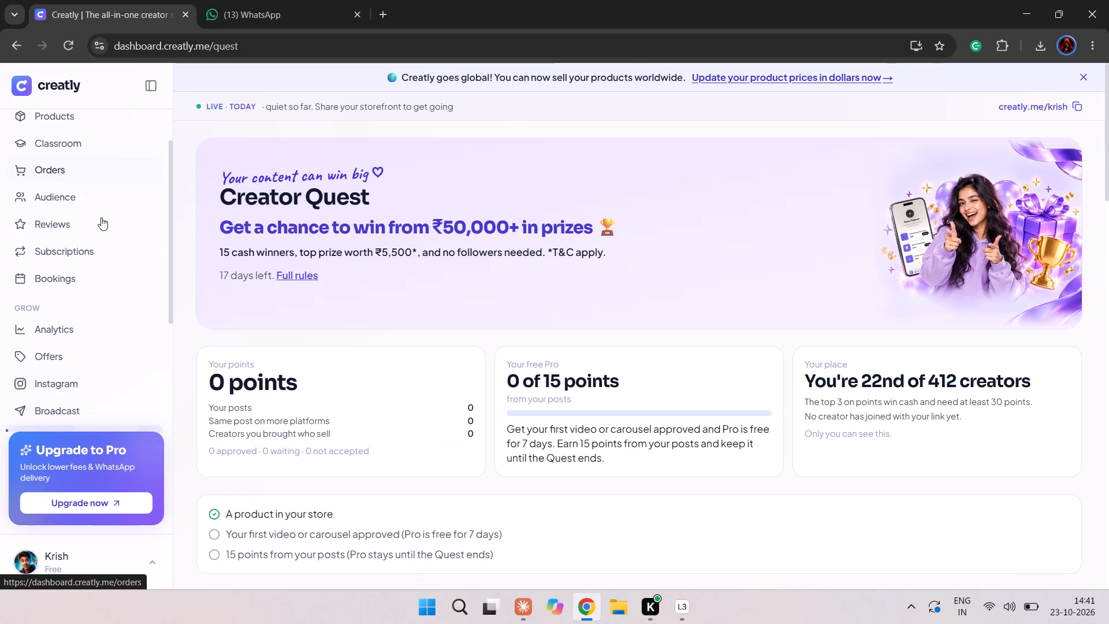
pyautogui.scroll(-1, 101, 217)
pyautogui.scroll(1, 88, 264)
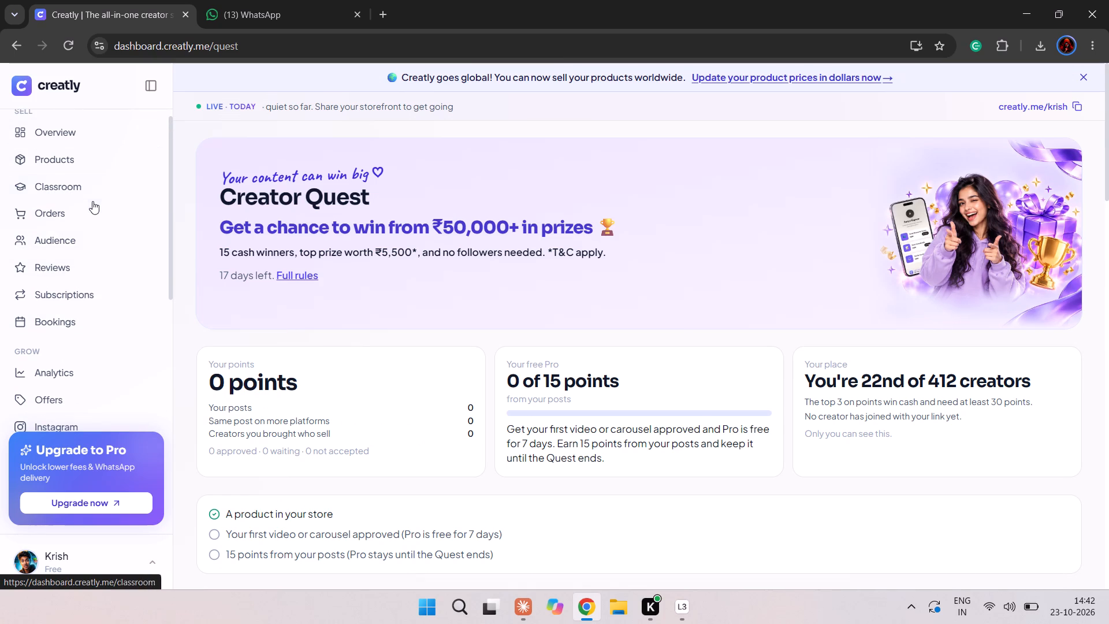
pyautogui.click(92, 237)
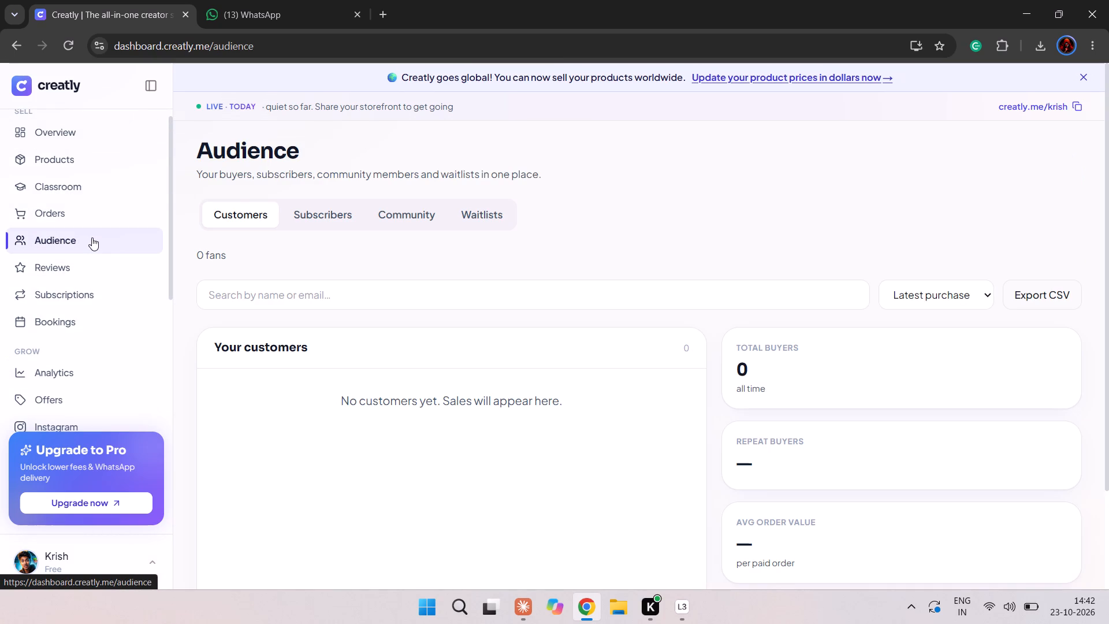
pyautogui.scroll(-2, 239, 266)
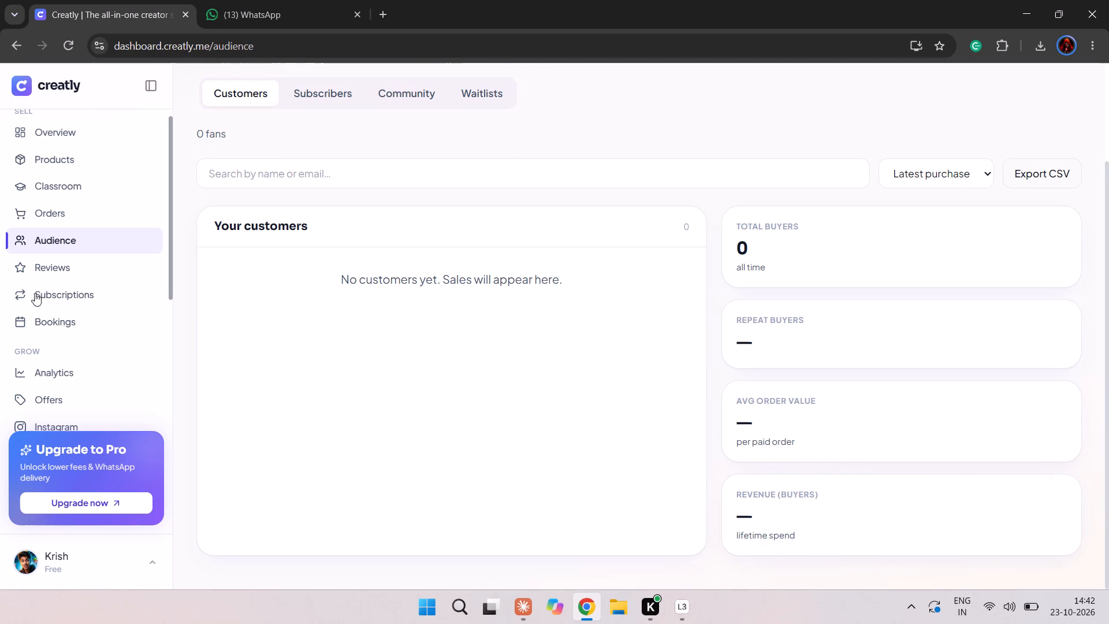
pyautogui.click(485, 93)
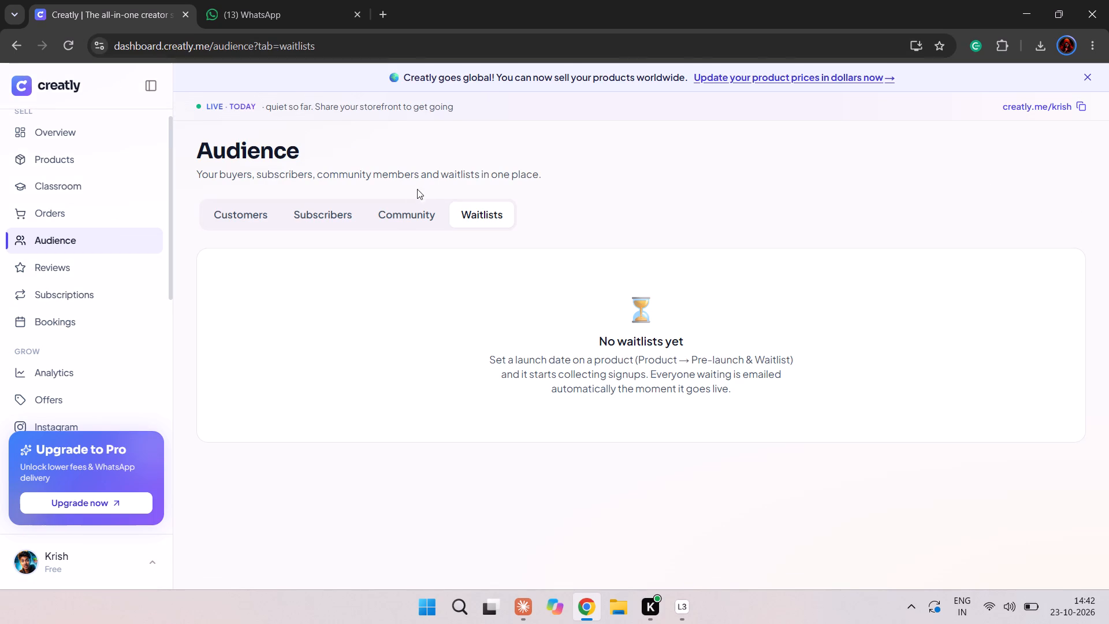
pyautogui.click(409, 207)
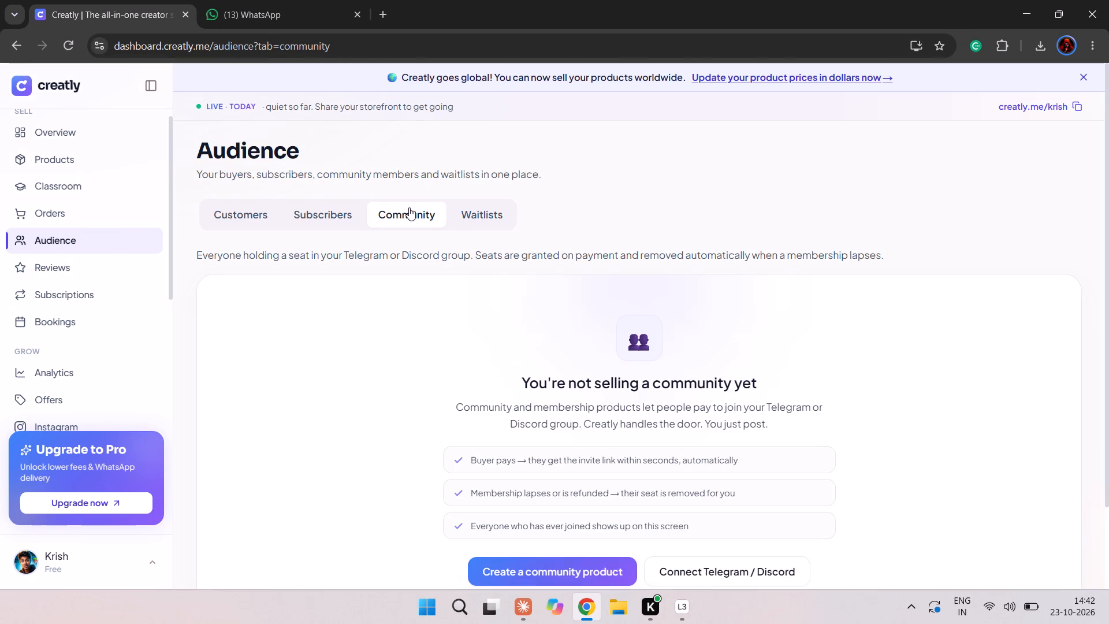
pyautogui.click(308, 209)
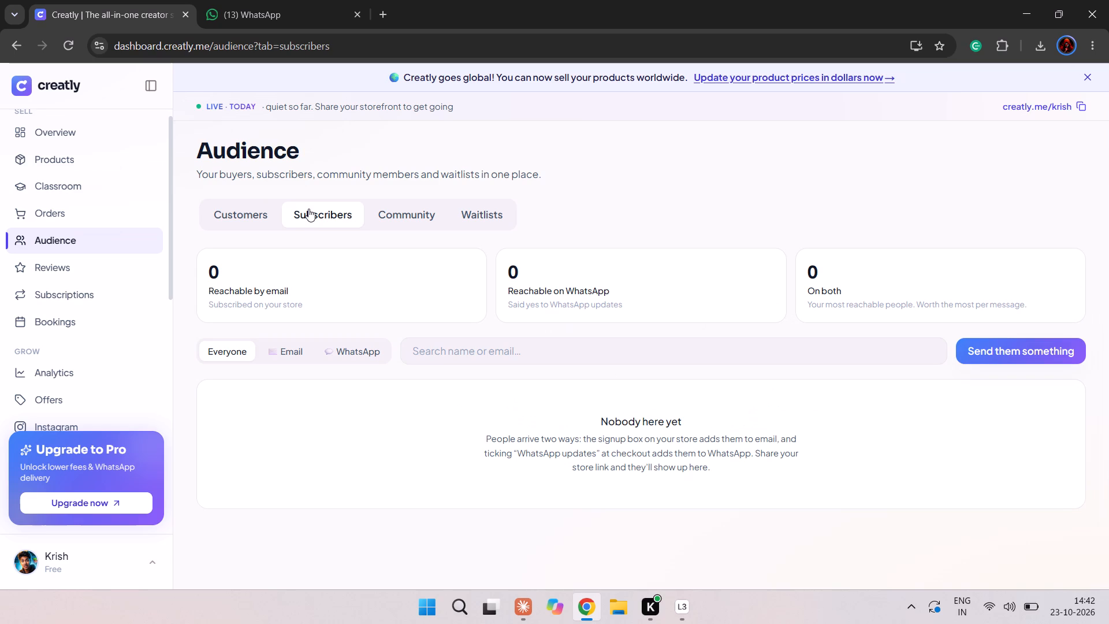
# Open the Refer & Earn page and review the Pro credit, referral code, referral link and how referrals work.
pyautogui.scroll(2, 125, 233)
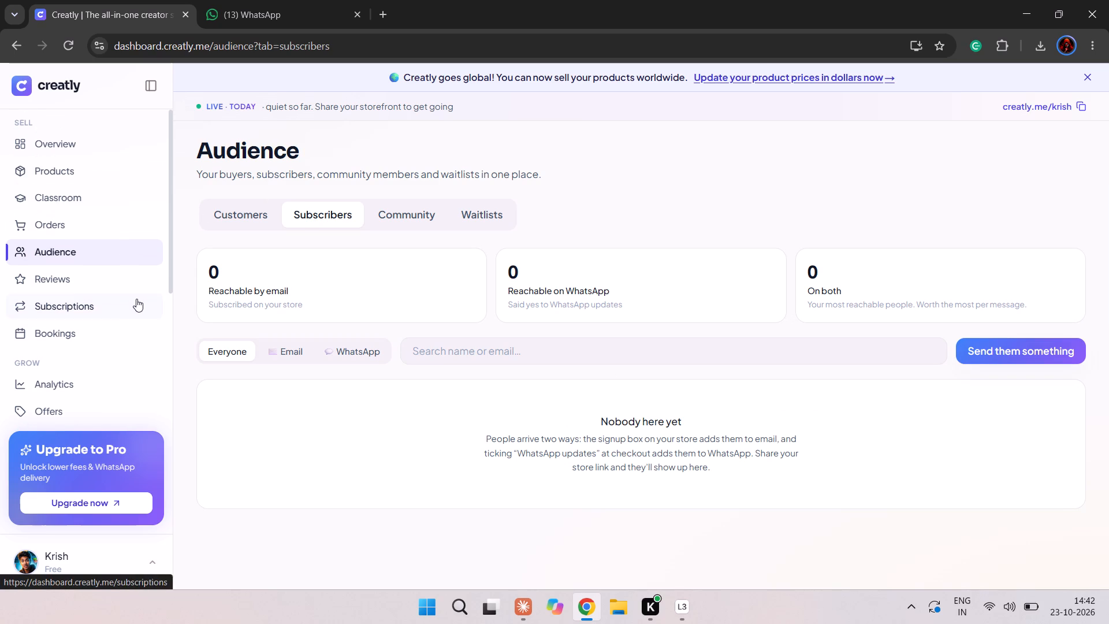
pyautogui.scroll(-1, 131, 291)
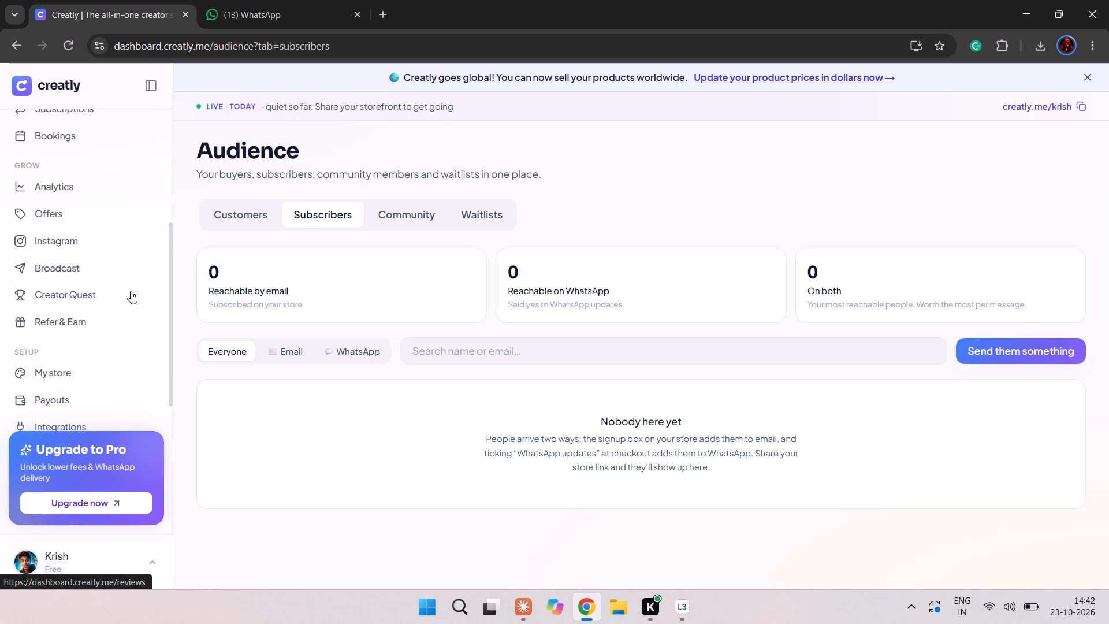
pyautogui.scroll(-1, 131, 291)
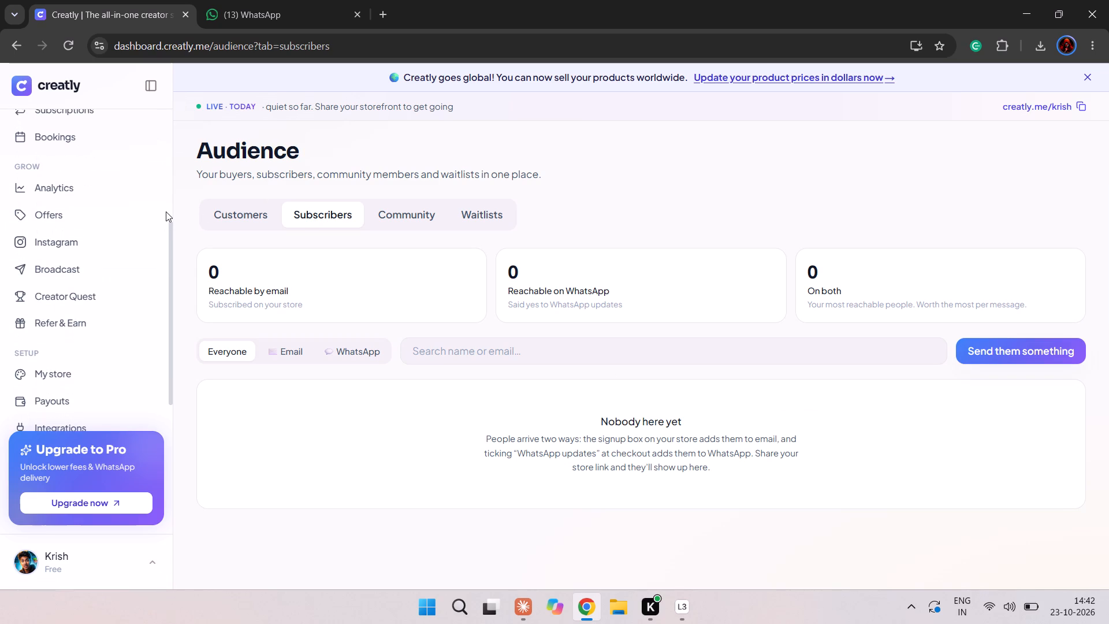
pyautogui.click(110, 317)
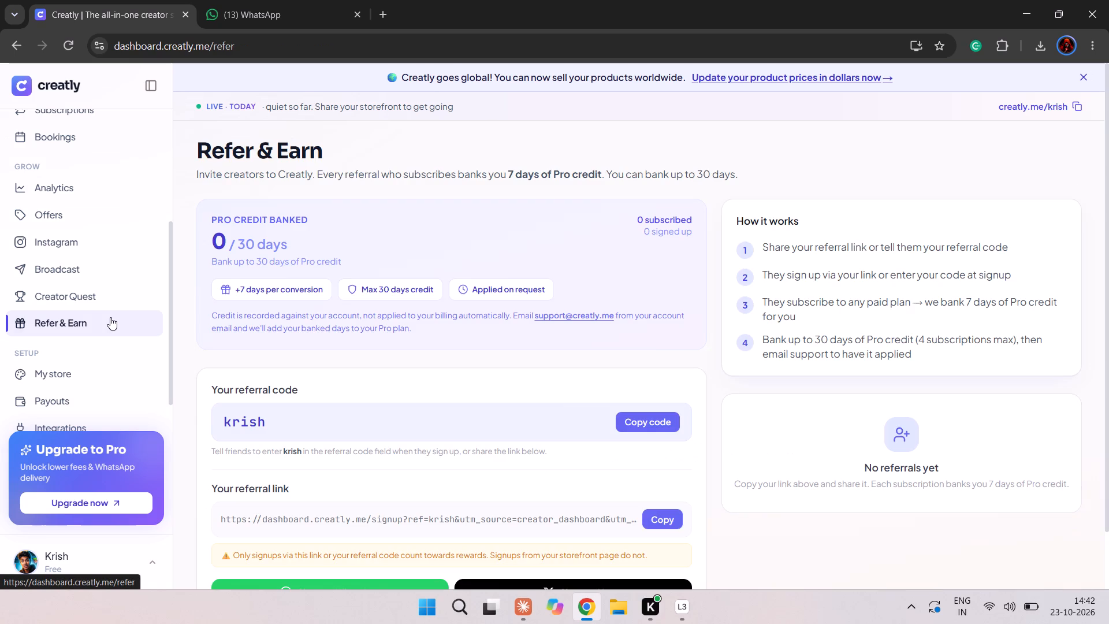
pyautogui.scroll(-1, 557, 388)
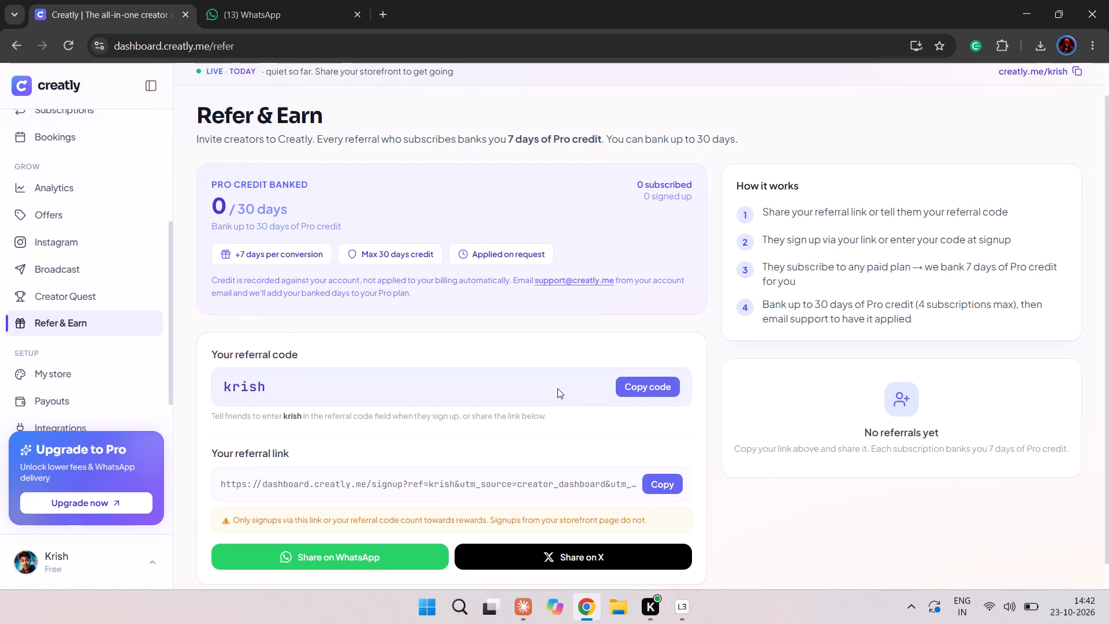
pyautogui.scroll(-1, 557, 388)
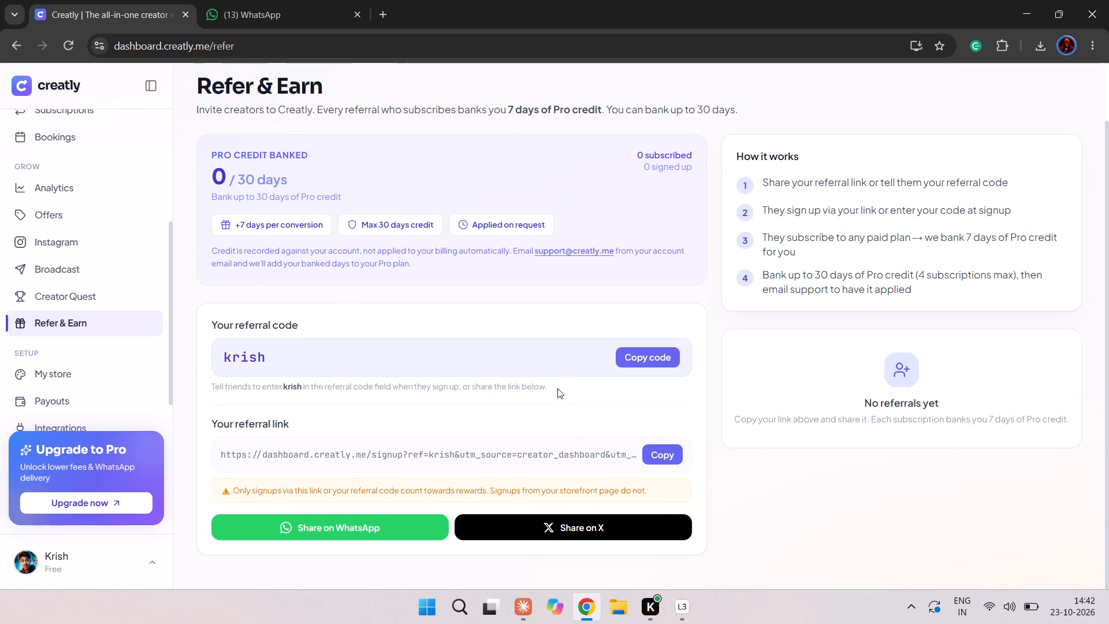
pyautogui.scroll(1, 557, 388)
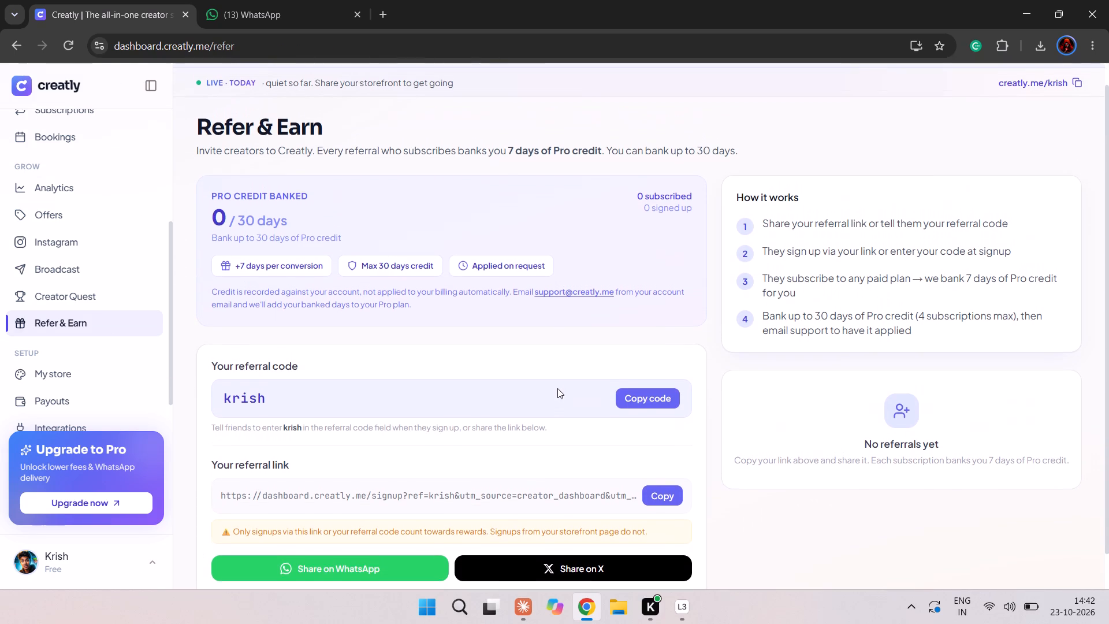
pyautogui.scroll(3, 557, 388)
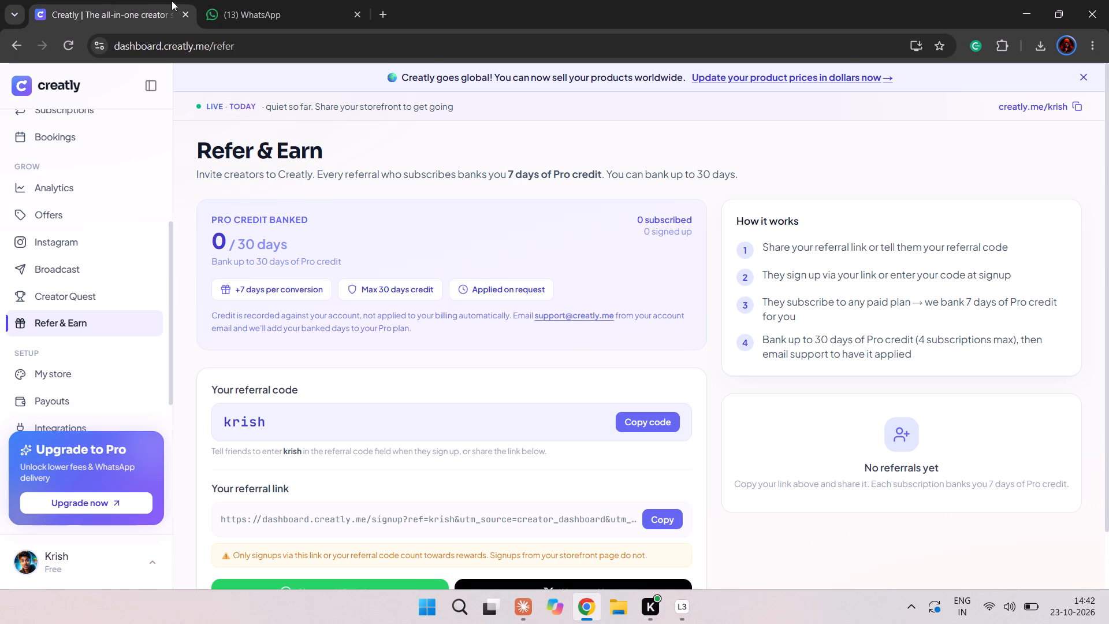
pyautogui.click(198, 5)
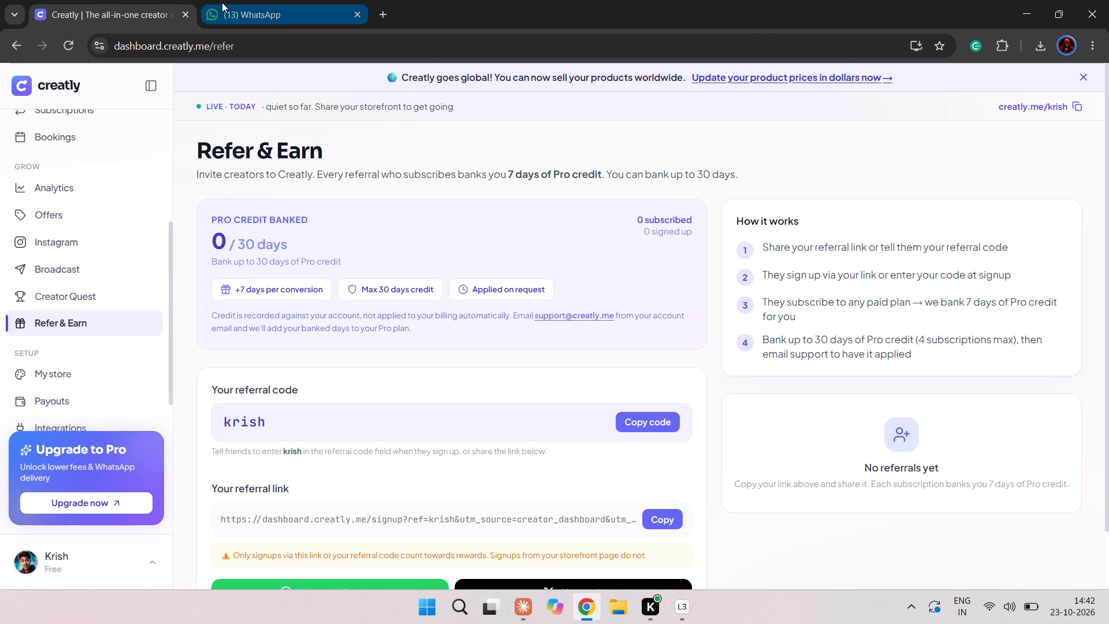
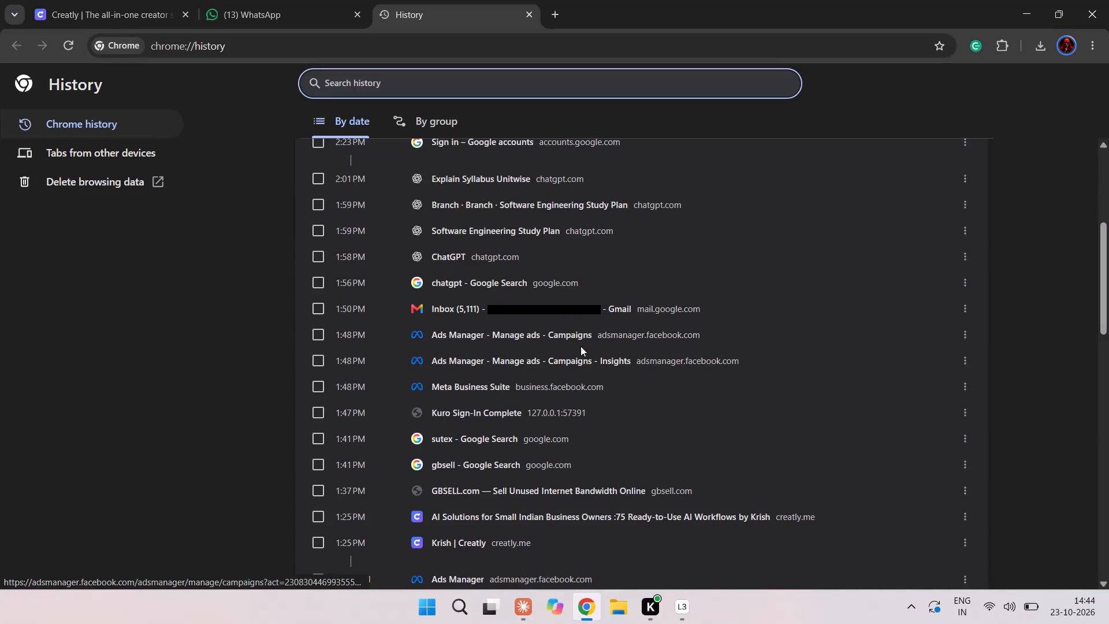
# Open the Meta Ads Manager Campaigns page from the 1:48 PM entry in the browsing history.
pyautogui.click(582, 334)
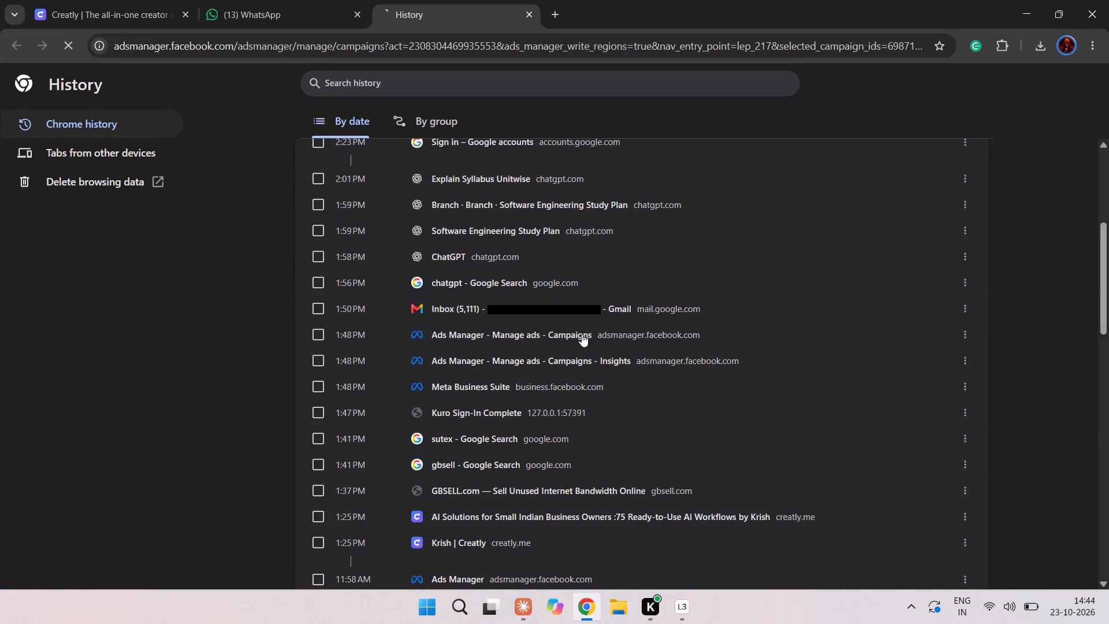
pyautogui.click(582, 334)
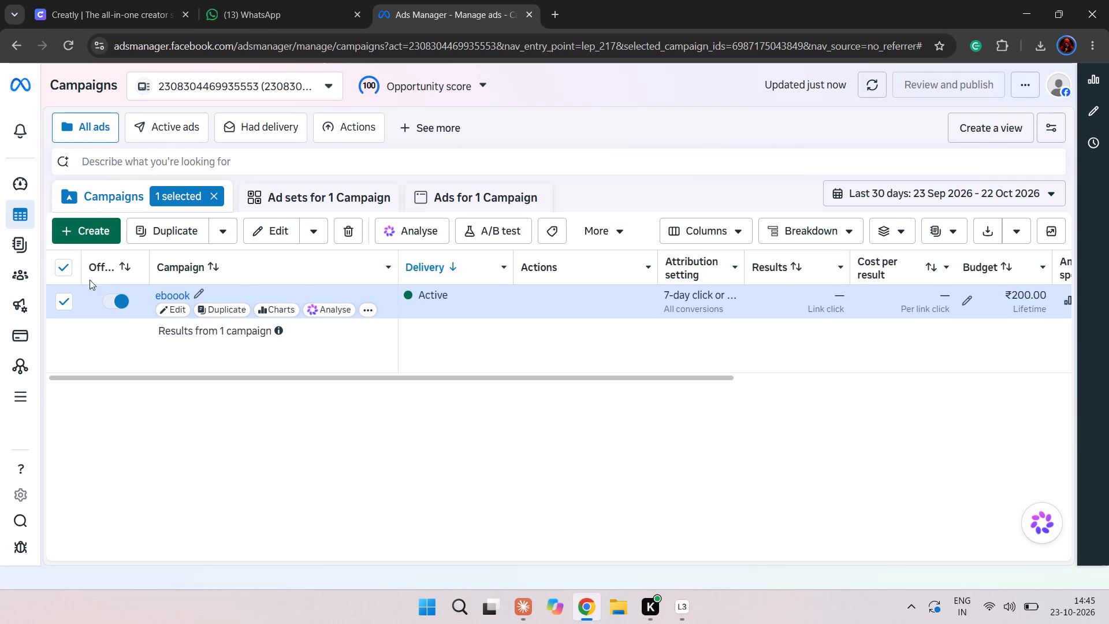
# Start creating a new ad campaign with the Auction buying type.
pyautogui.click(93, 231)
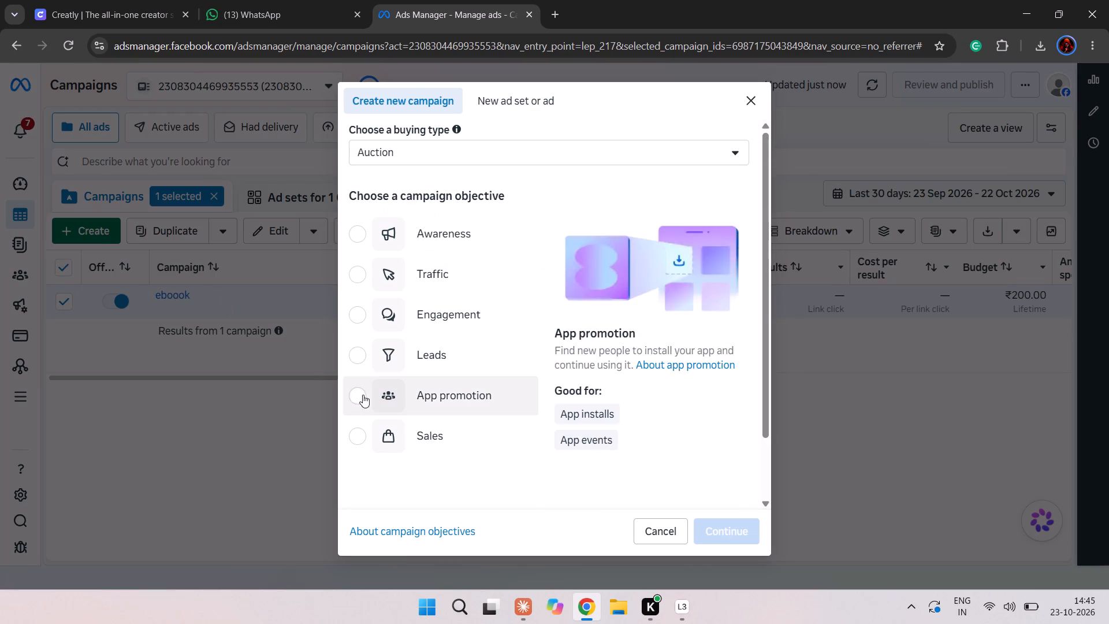
# Create a new auction campaign in Ads Manager with Sales as the campaign objective.
pyautogui.click(418, 451)
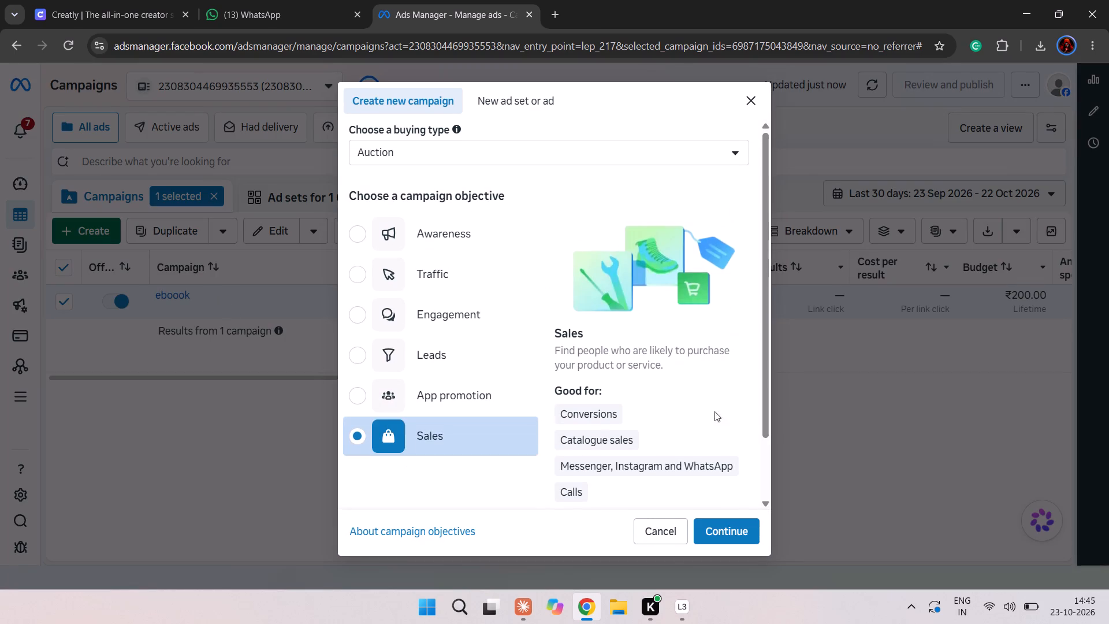
pyautogui.click(722, 534)
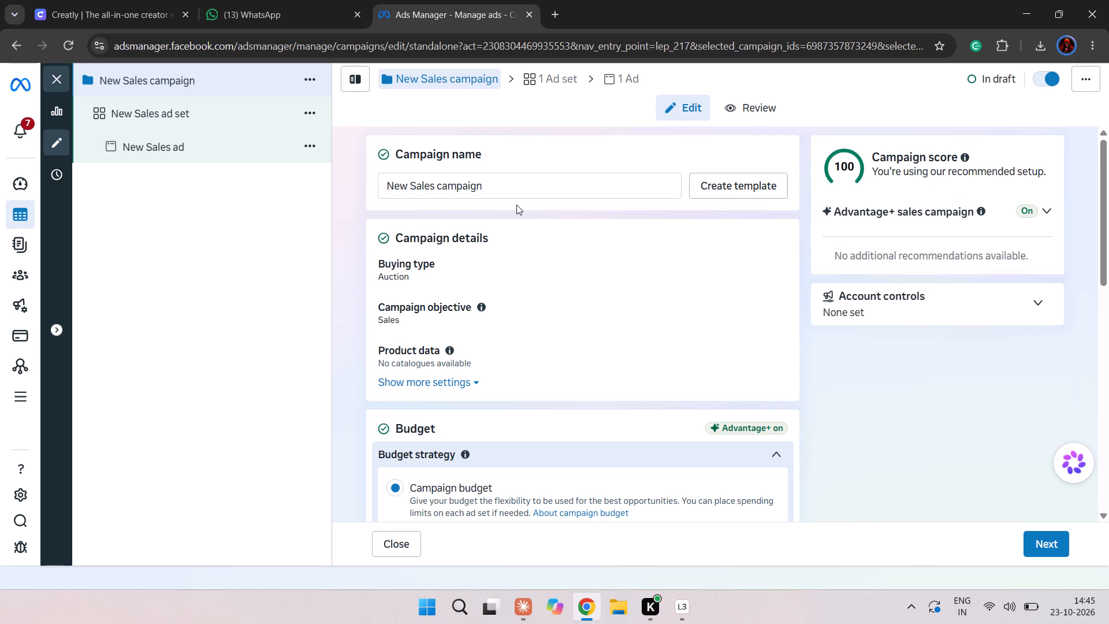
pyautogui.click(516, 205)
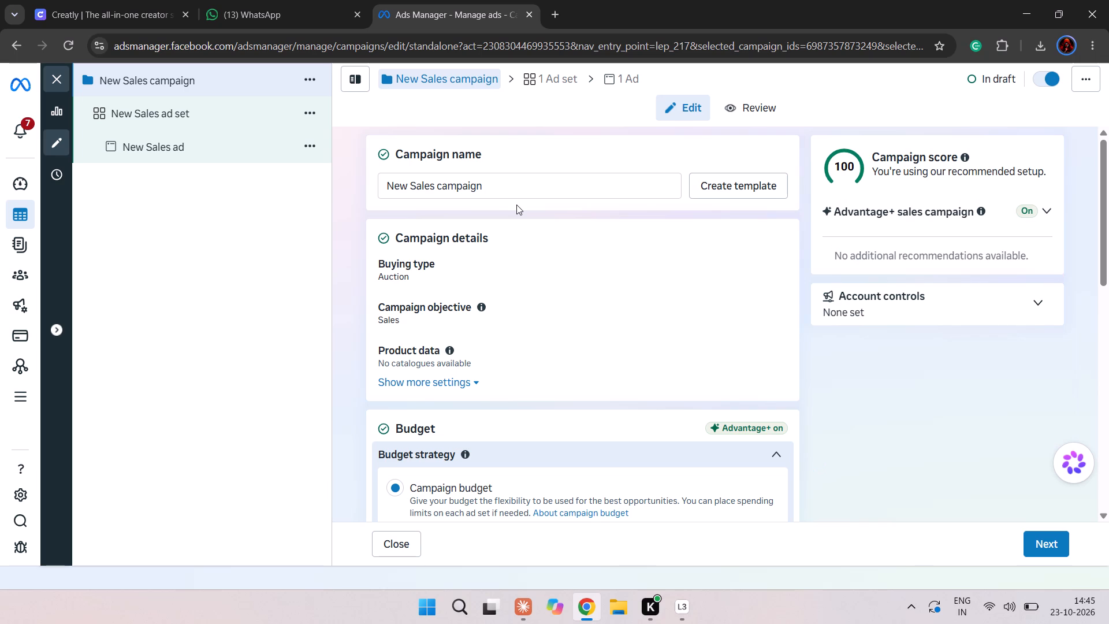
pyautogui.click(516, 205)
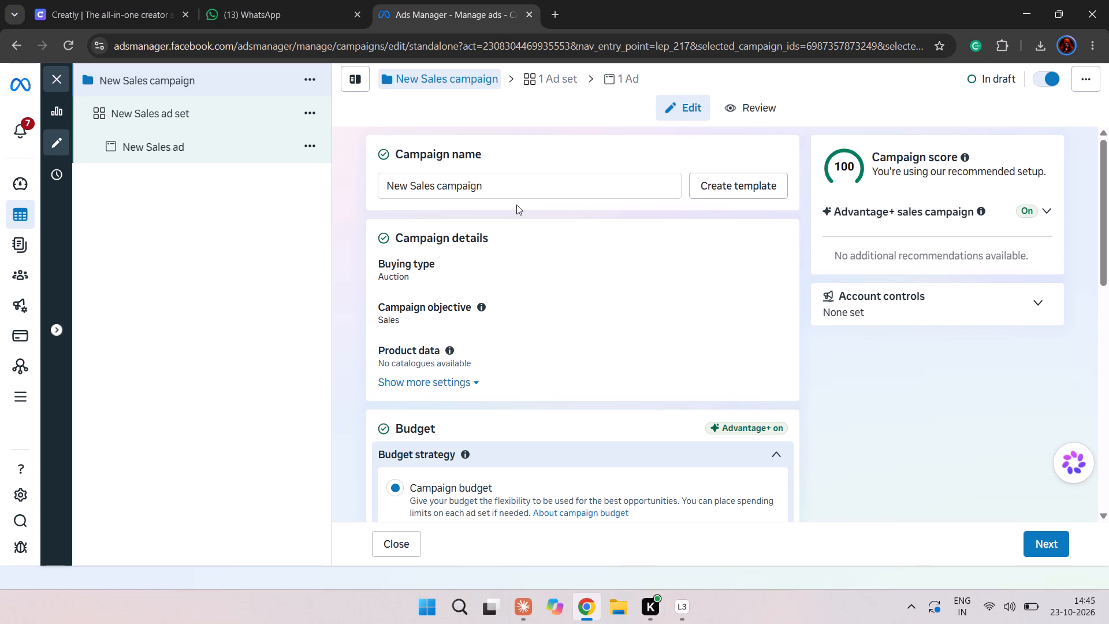
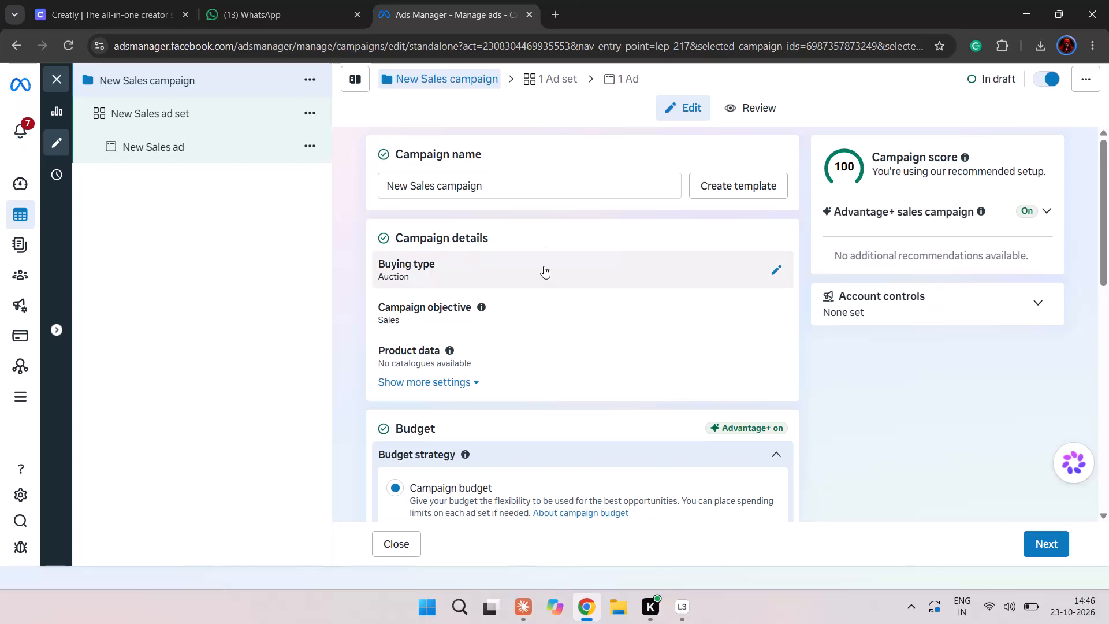
# Switch the Sales campaign's budget type to Lifetime budget, keeping the campaign budget strategy.
pyautogui.scroll(-2, 544, 266)
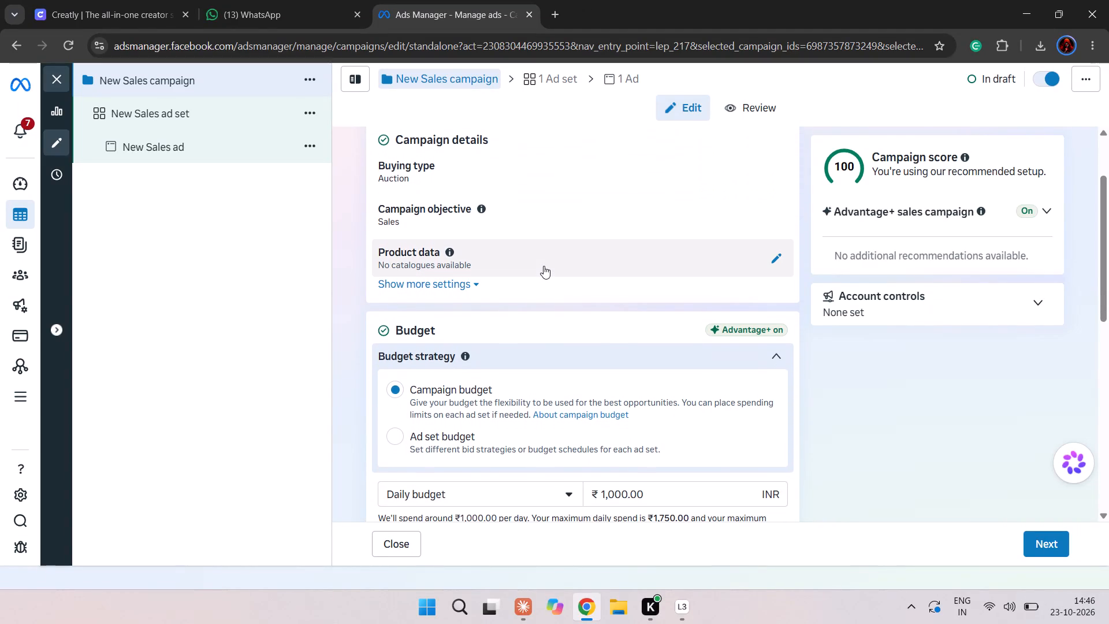
pyautogui.scroll(-1, 544, 266)
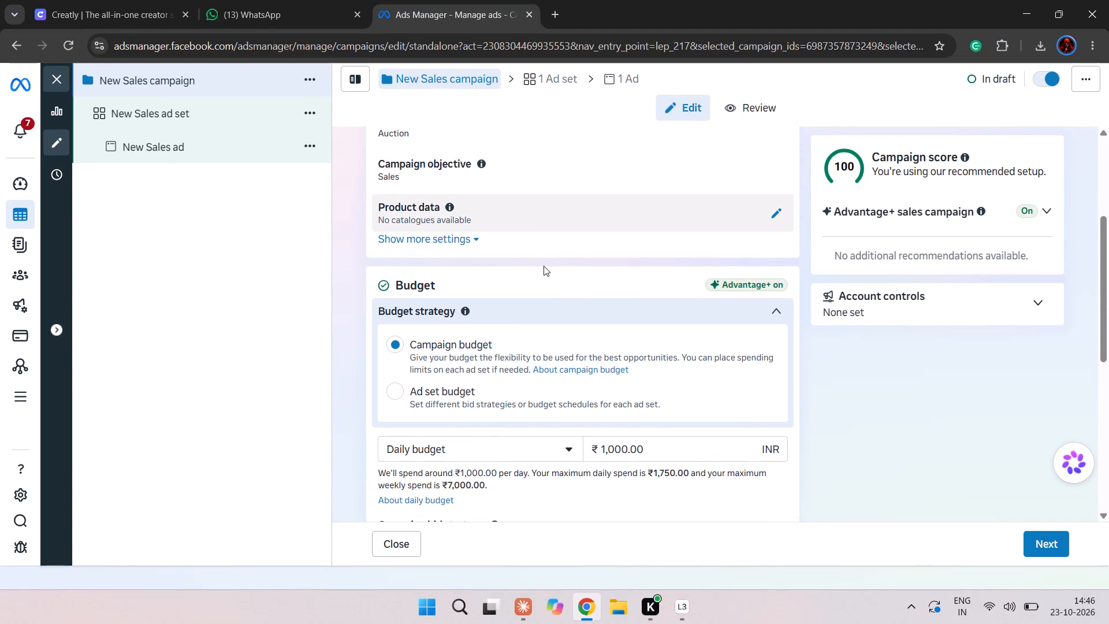
pyautogui.scroll(-1, 544, 266)
pyautogui.click(575, 348)
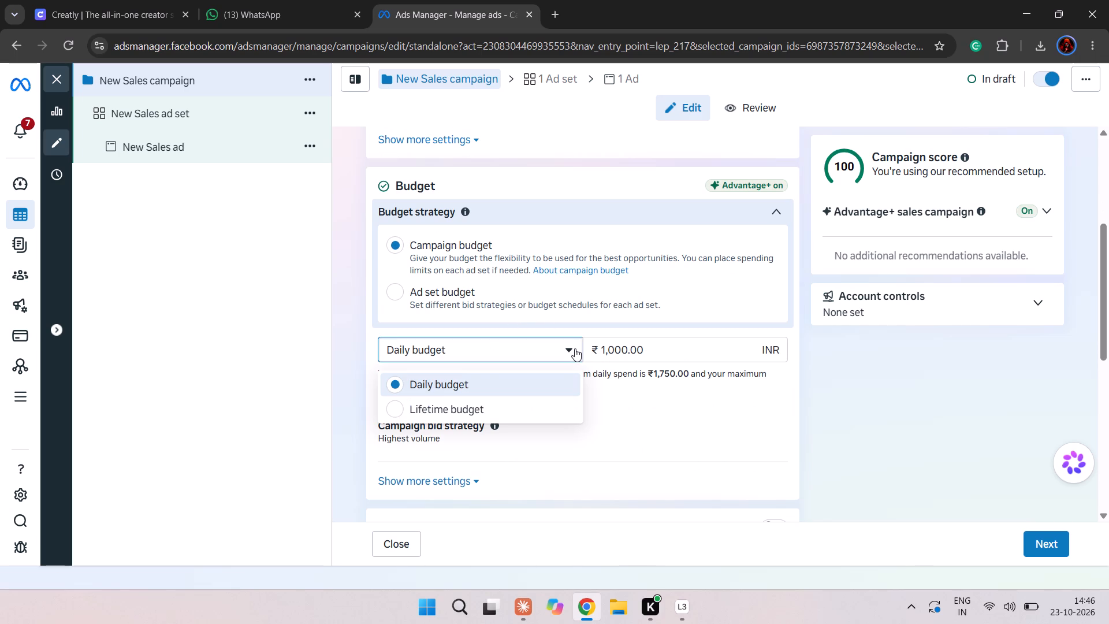
pyautogui.click(525, 418)
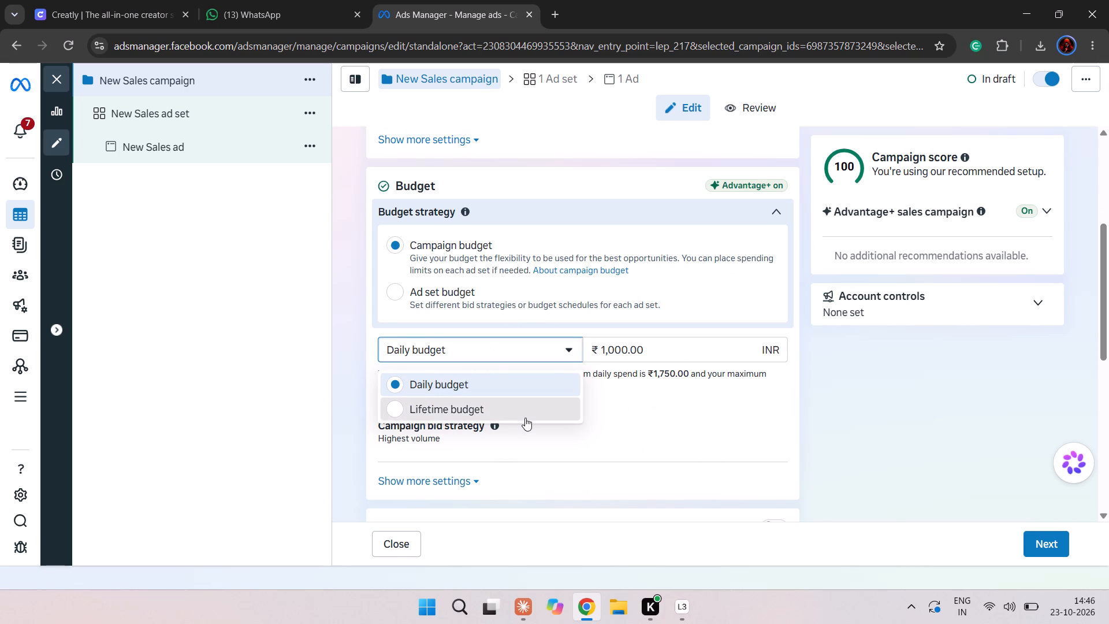
pyautogui.doubleClick(626, 347)
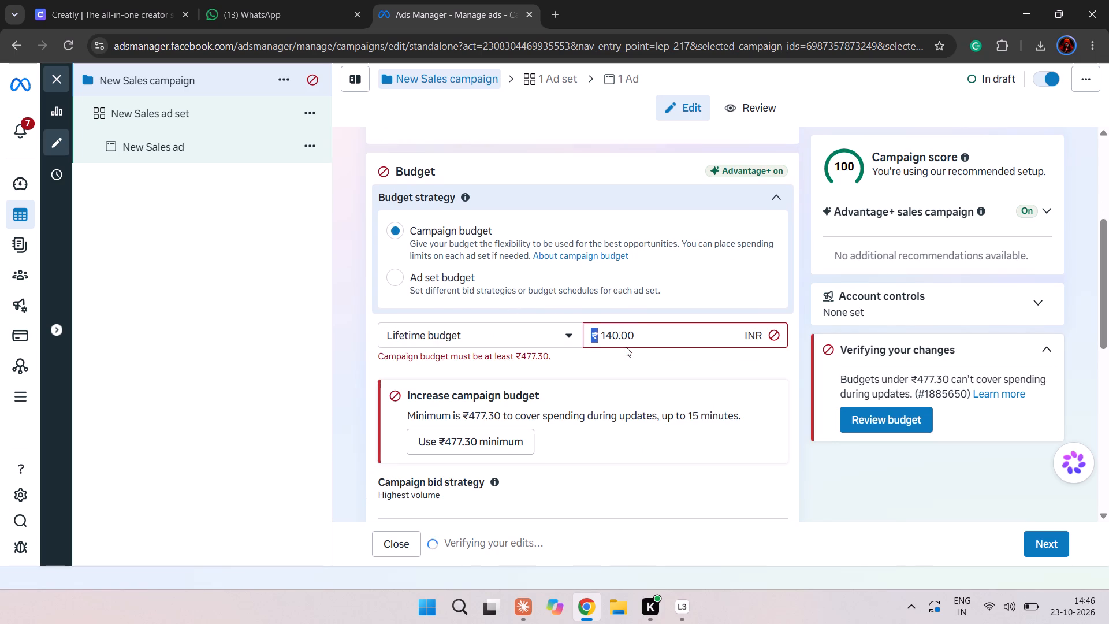
pyautogui.click(671, 341)
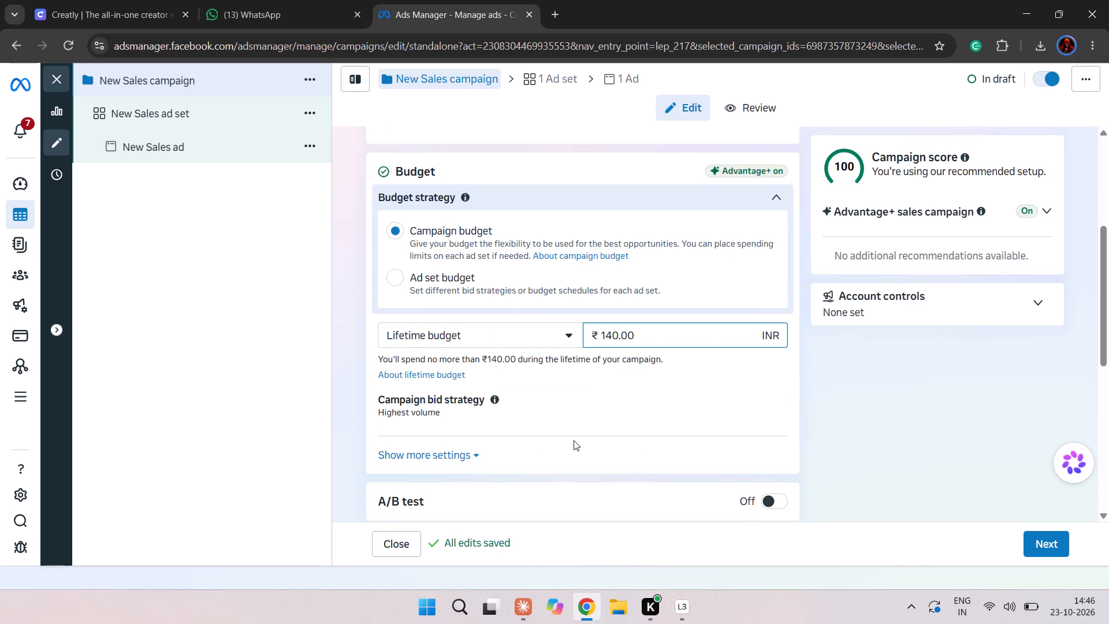
# Look over the remaining campaign settings and continue to the ad set setup.
pyautogui.scroll(-5, 574, 440)
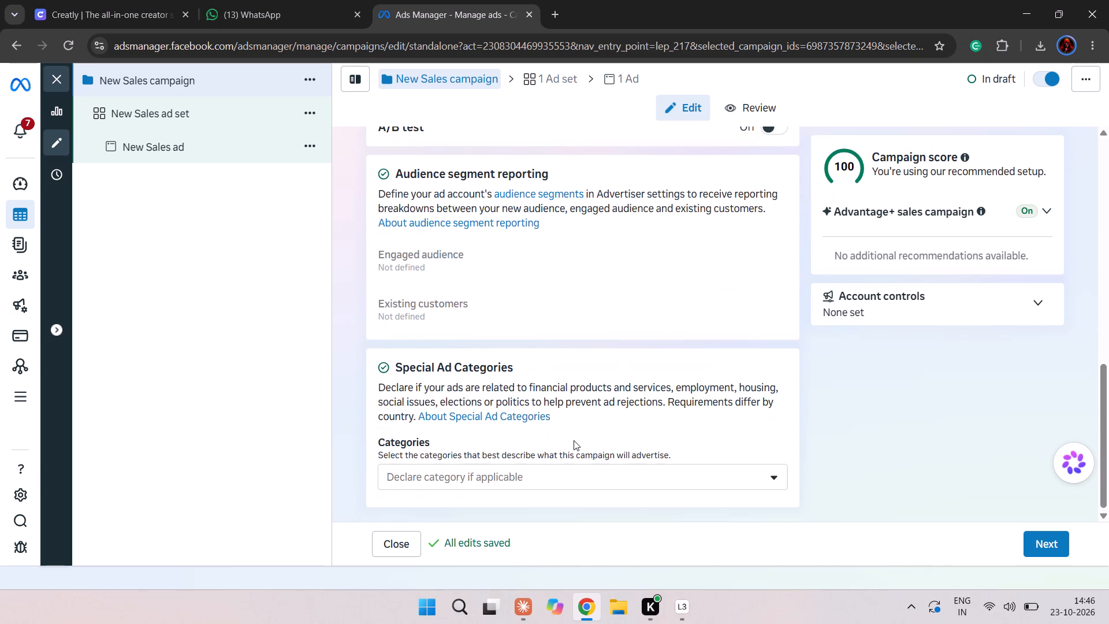
pyautogui.scroll(-2, 574, 440)
pyautogui.click(1040, 538)
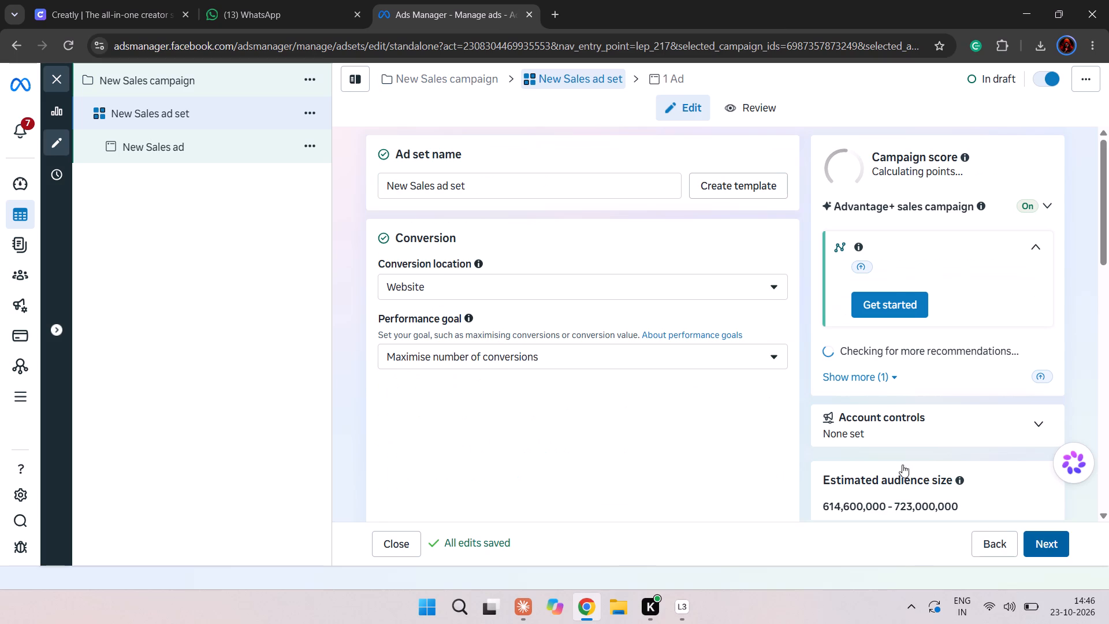
# Switch to the Creatly dashboard and publish the draft product "200+ Ronaldo And Messi Funny Reels".
pyautogui.click(69, 0)
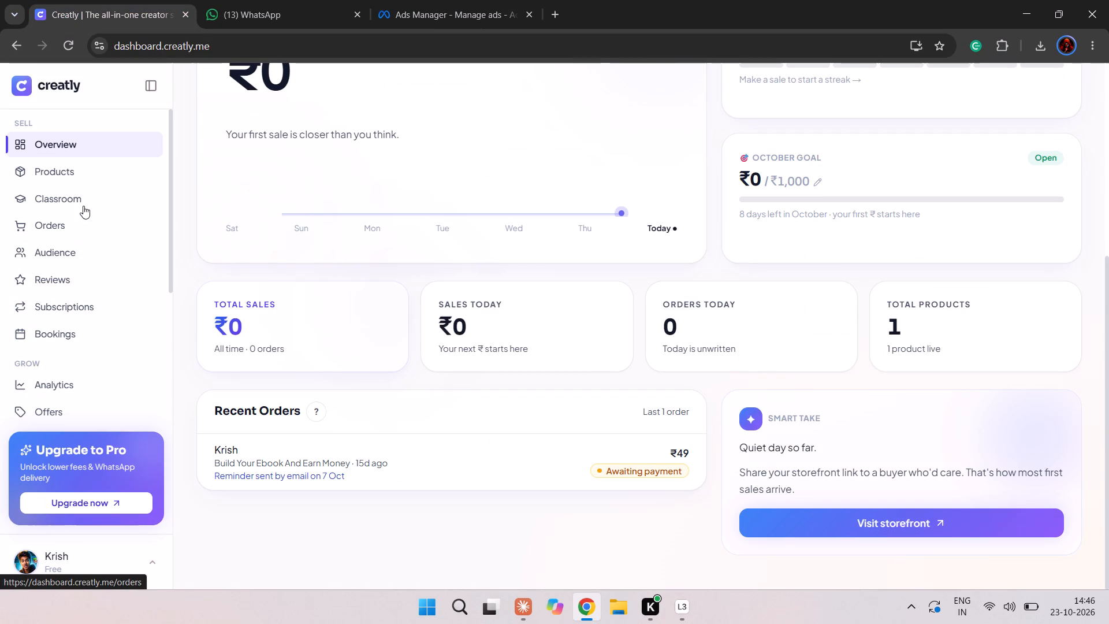
pyautogui.click(88, 161)
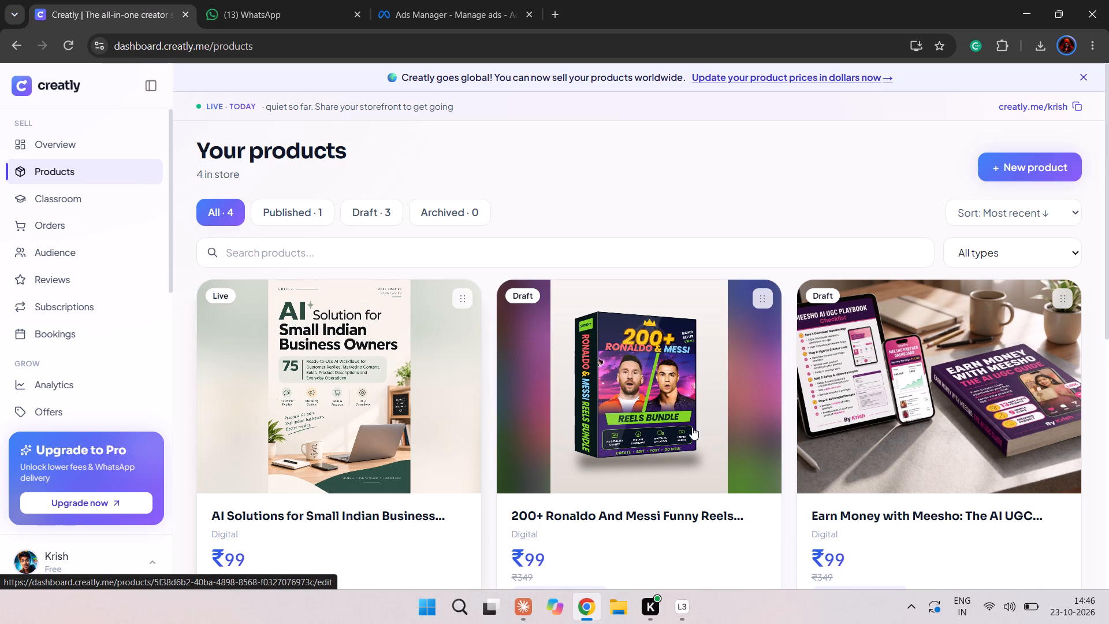
pyautogui.scroll(-1, 692, 427)
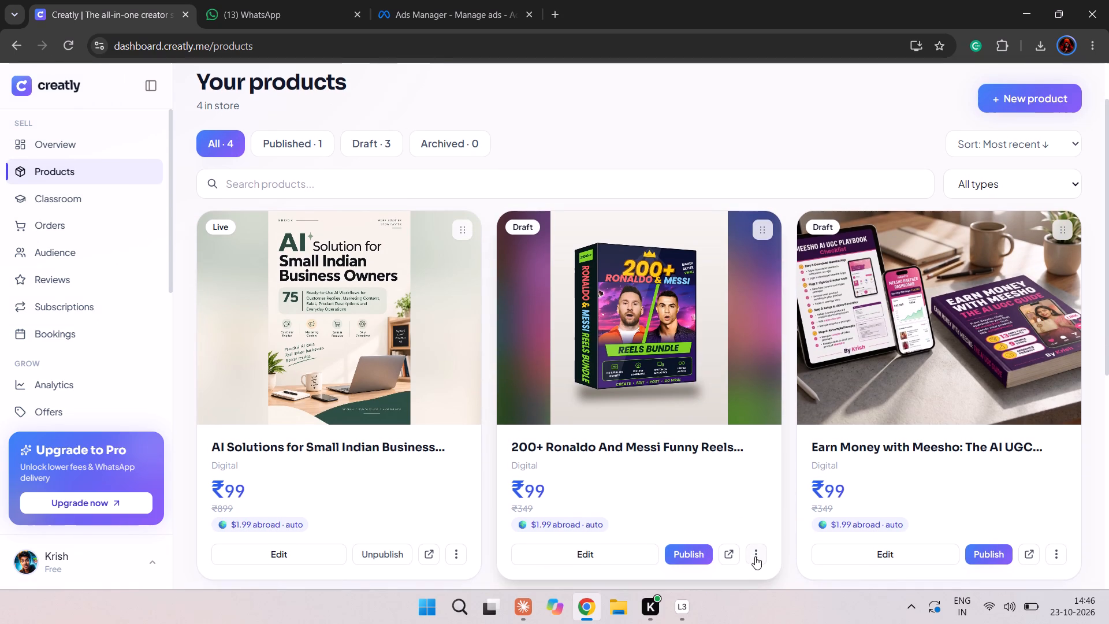
pyautogui.click(699, 560)
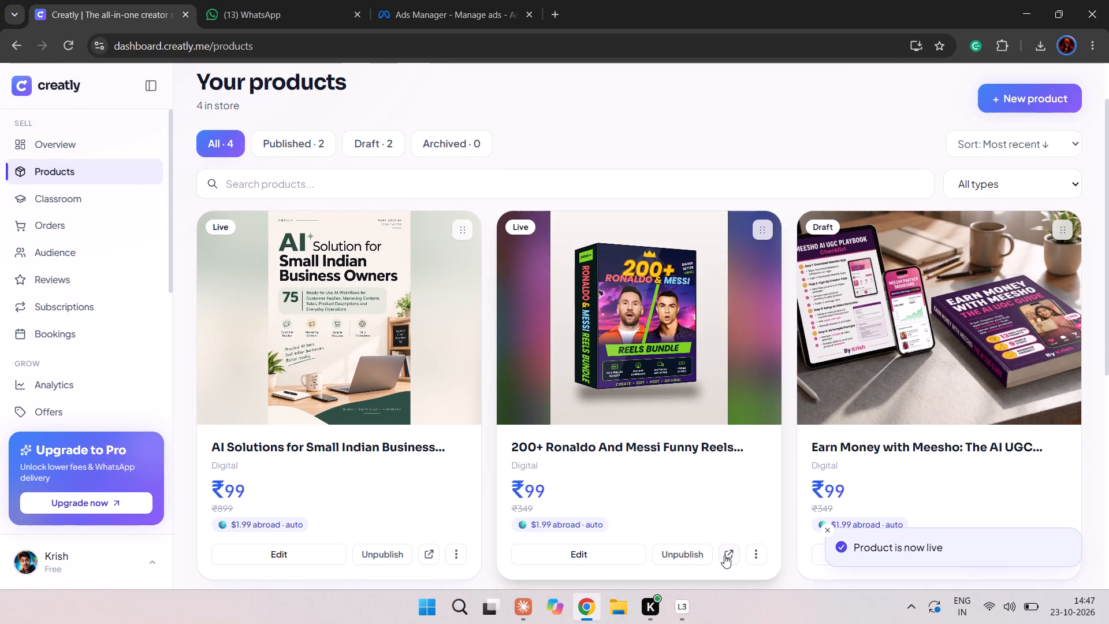
# Copy the product link of "200+ Ronaldo And Messi Funny Reels".
pyautogui.click(761, 548)
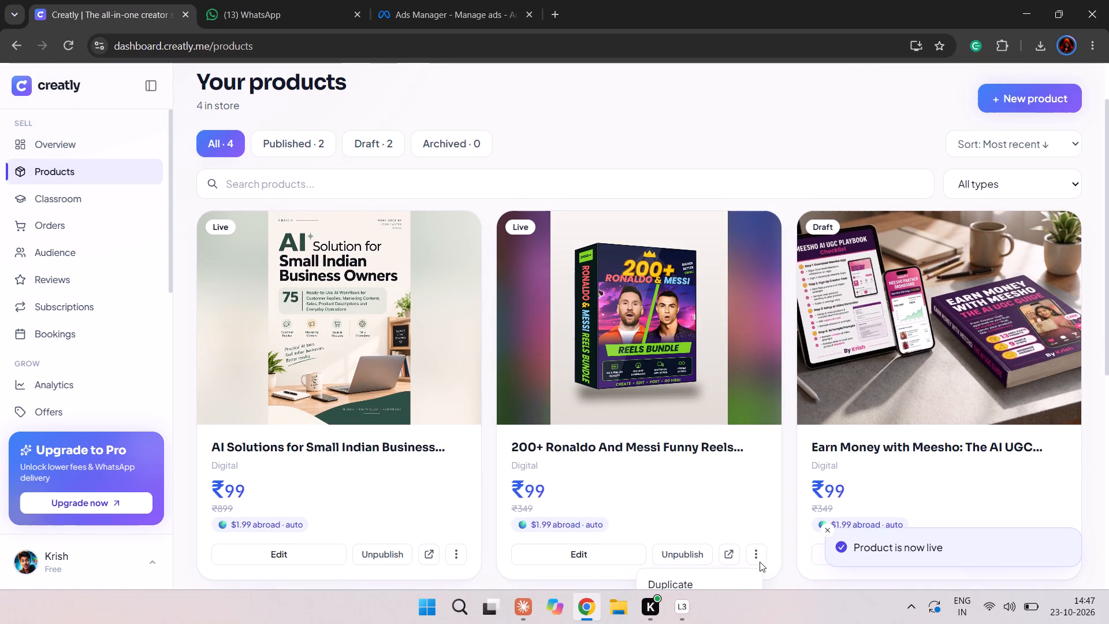
pyautogui.scroll(-1, 754, 556)
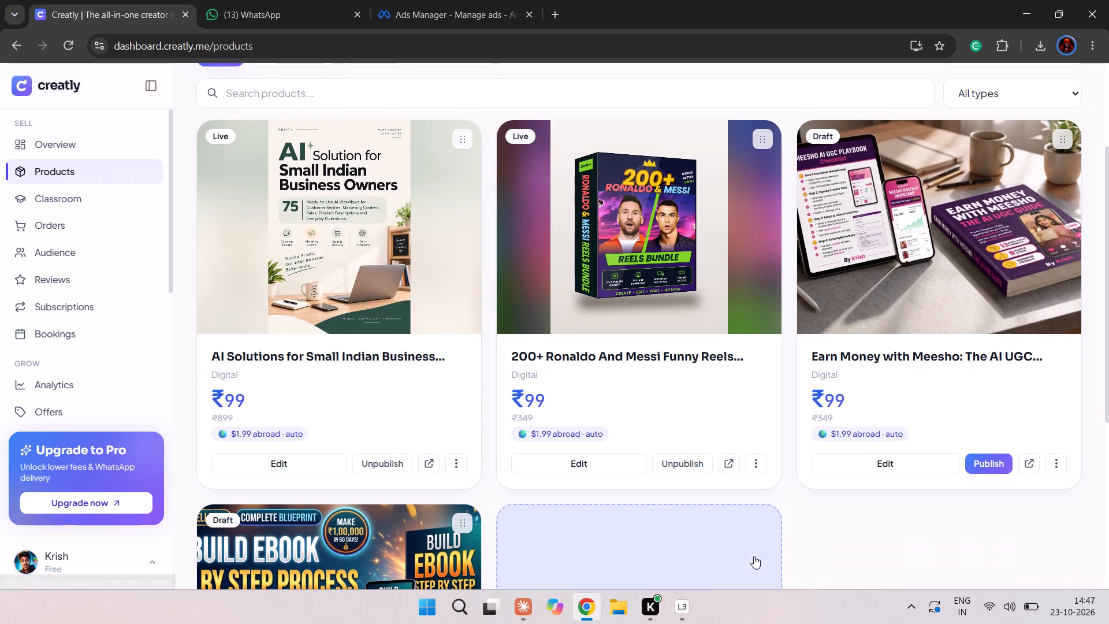
pyautogui.click(754, 463)
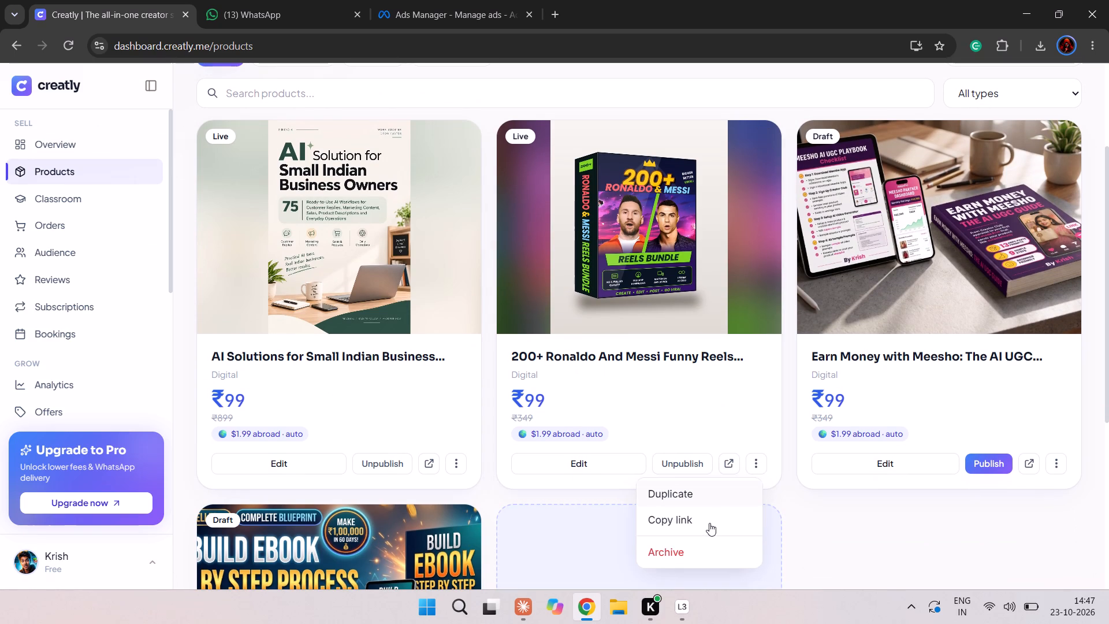
pyautogui.click(713, 515)
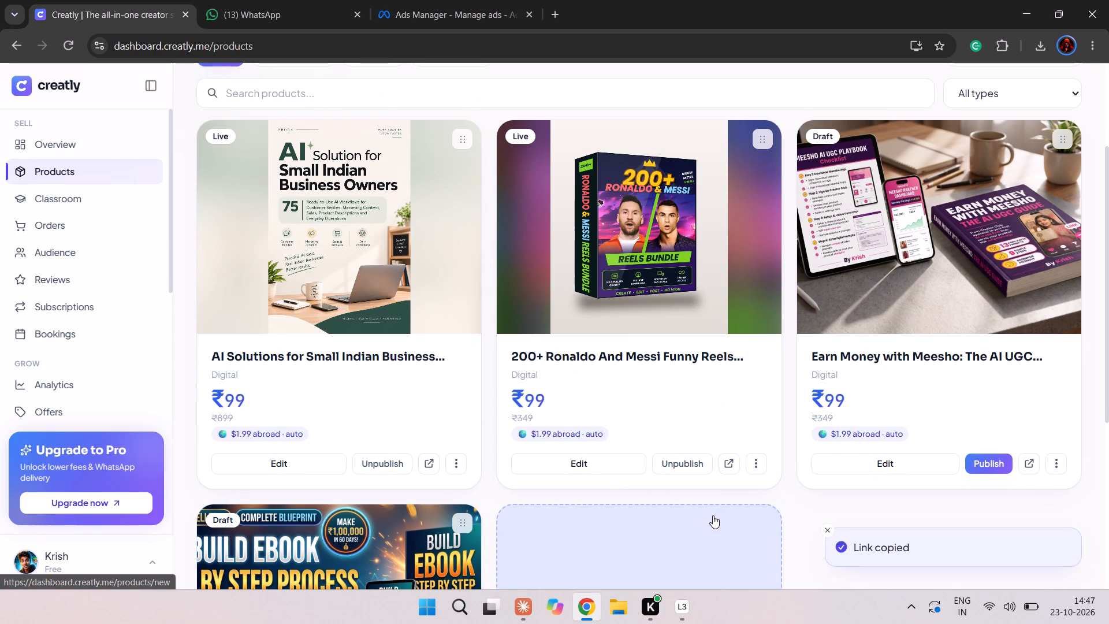
# Return to Ads Manager and review the ad set's conversion settings, available datasets, and budget and schedule.
pyautogui.click(403, 0)
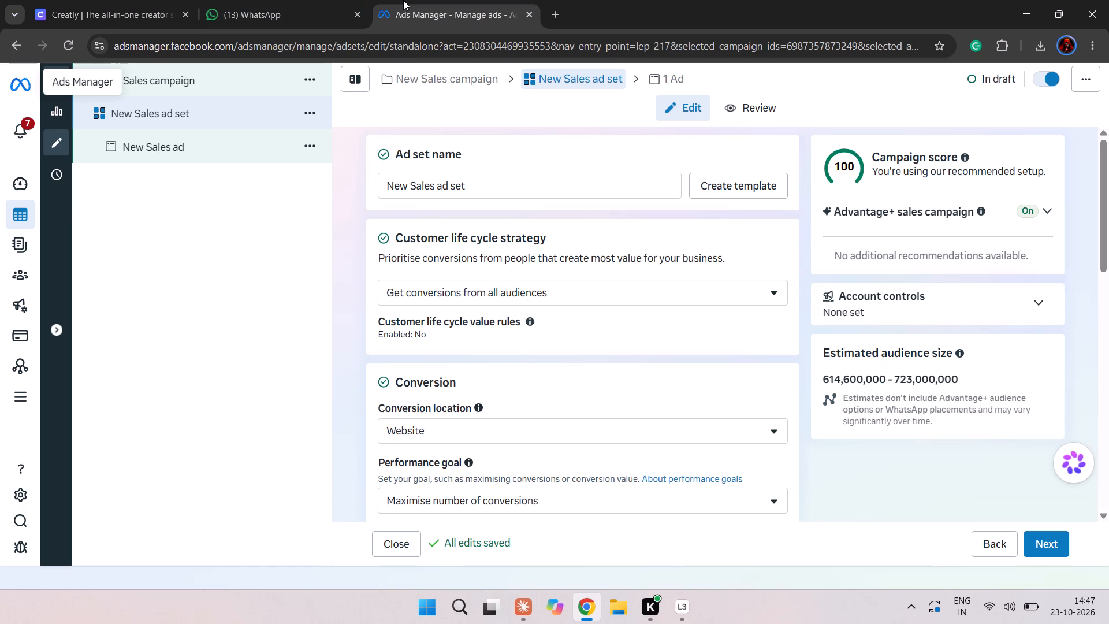
pyautogui.scroll(-3, 573, 303)
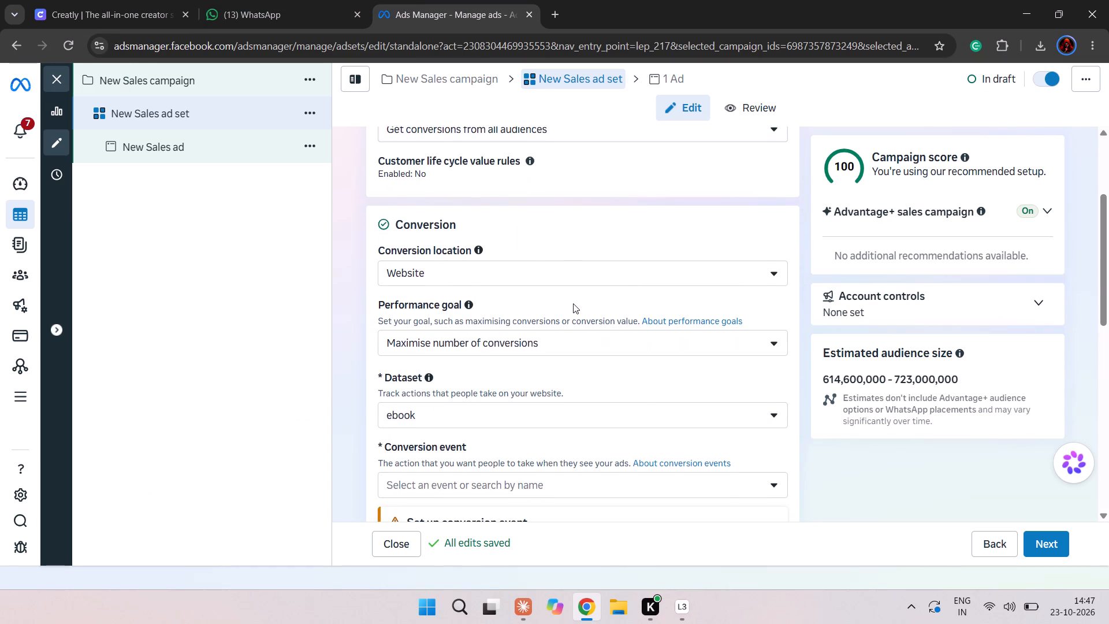
pyautogui.scroll(-1, 573, 303)
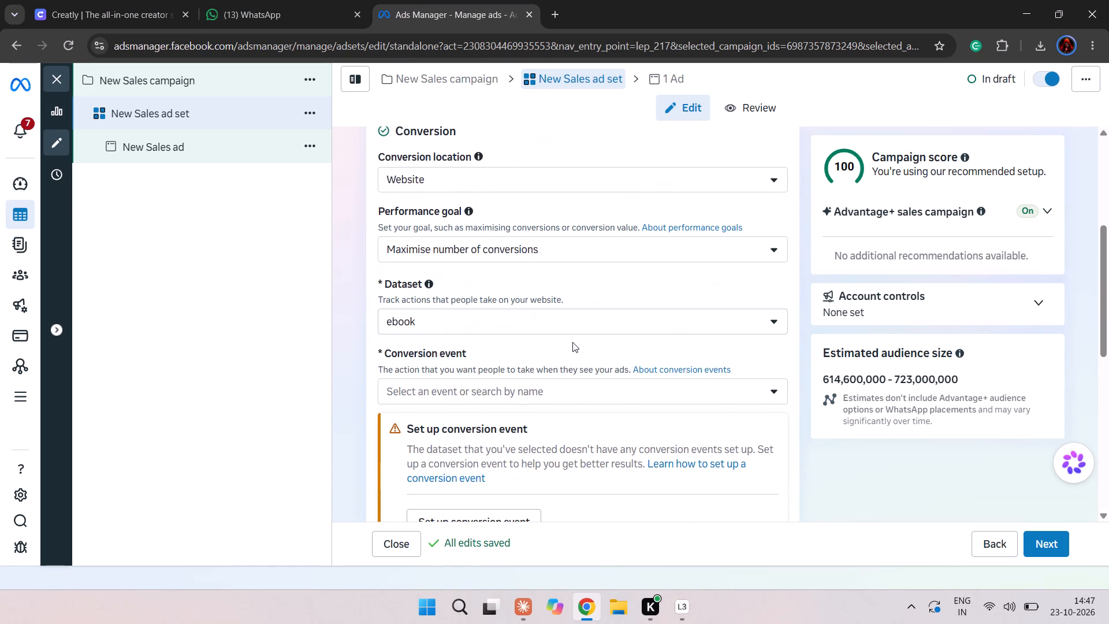
pyautogui.click(583, 318)
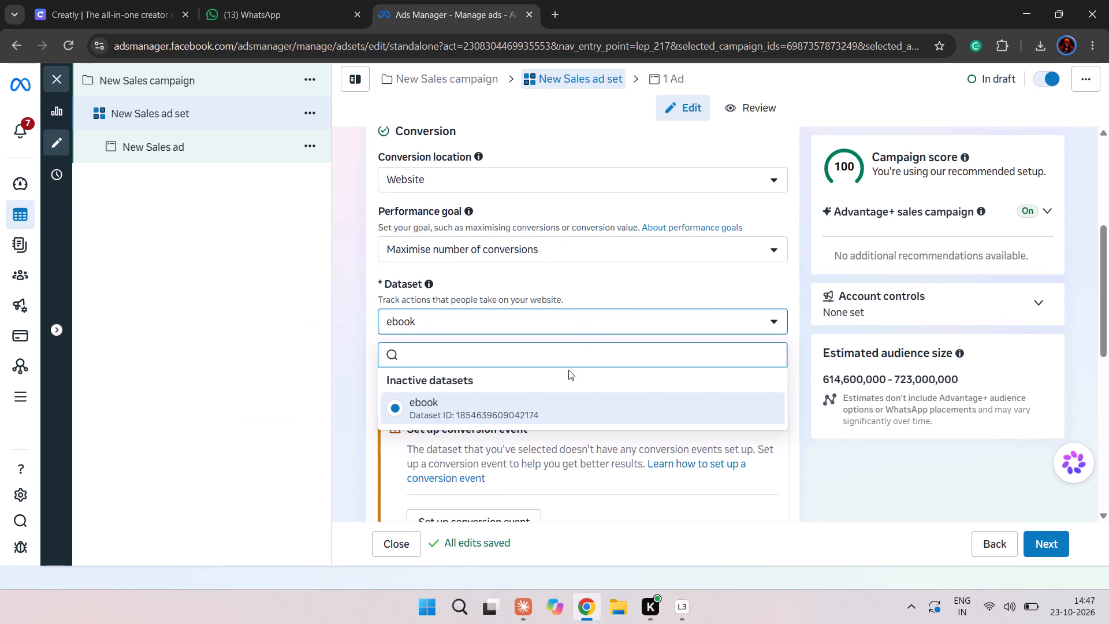
pyautogui.click(592, 313)
pyautogui.scroll(-1, 592, 313)
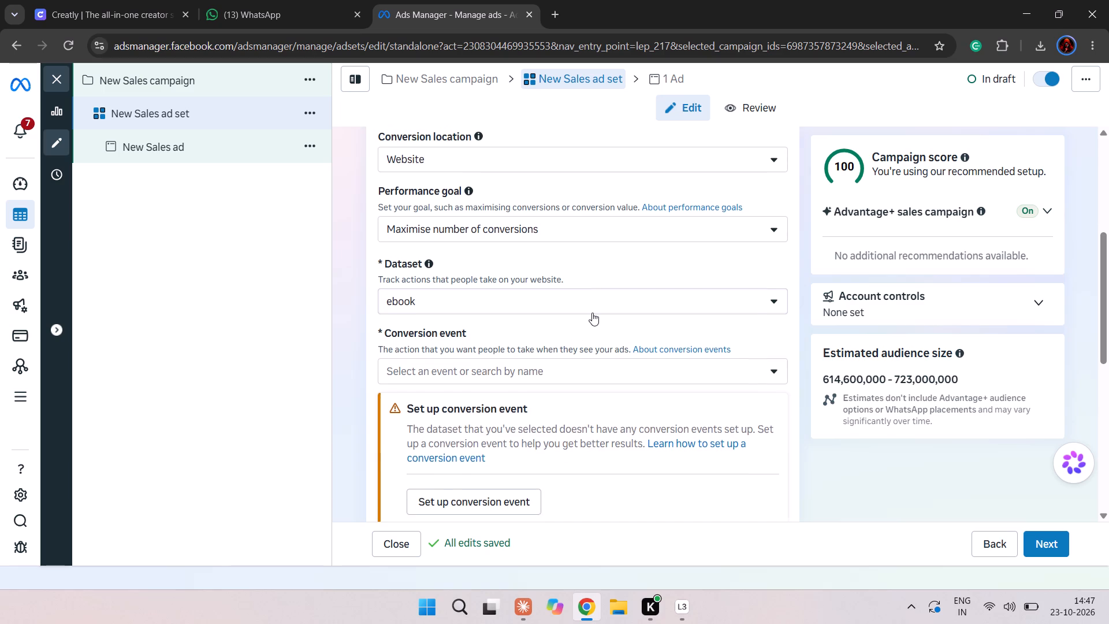
pyautogui.scroll(-5, 592, 313)
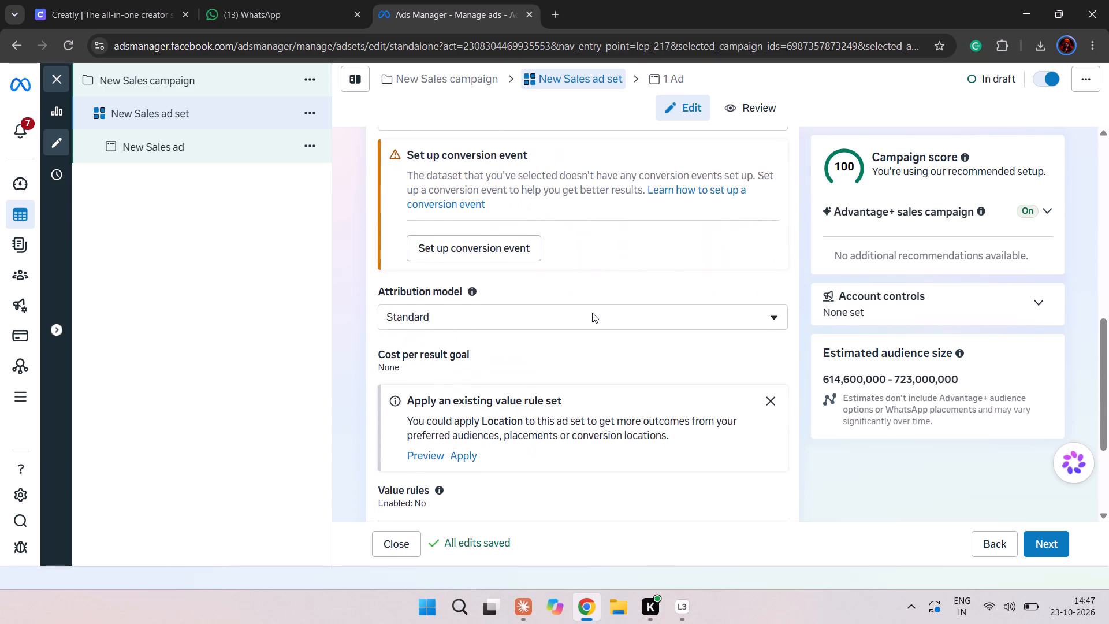
pyautogui.scroll(-2, 592, 313)
pyautogui.scroll(2, 592, 313)
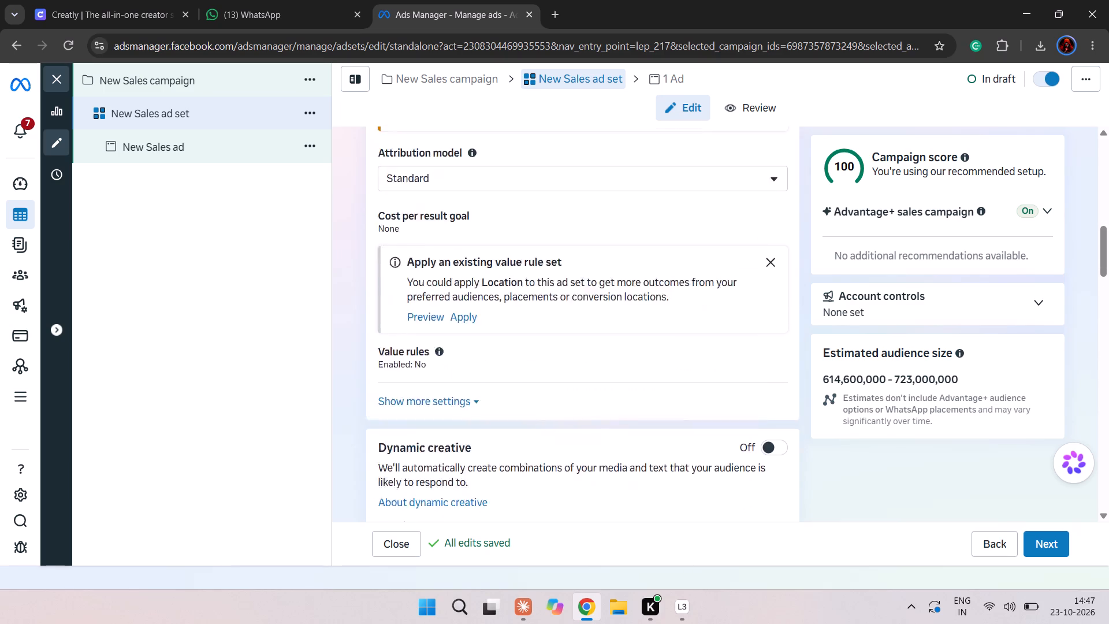
pyautogui.scroll(2, 592, 313)
pyautogui.scroll(-2, 592, 313)
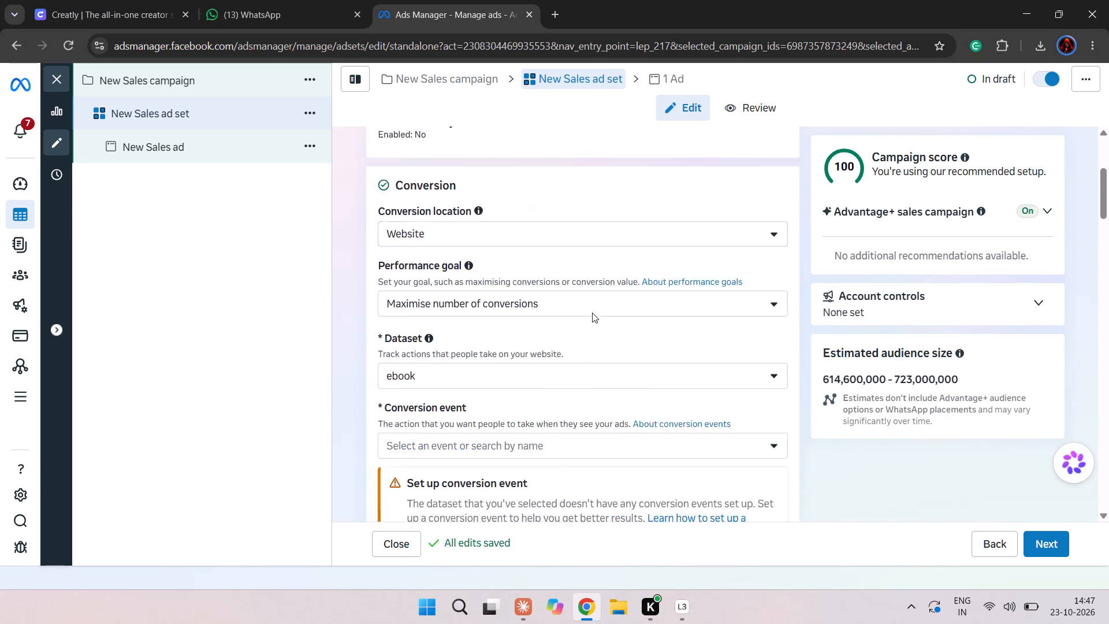
pyautogui.scroll(-4, 592, 313)
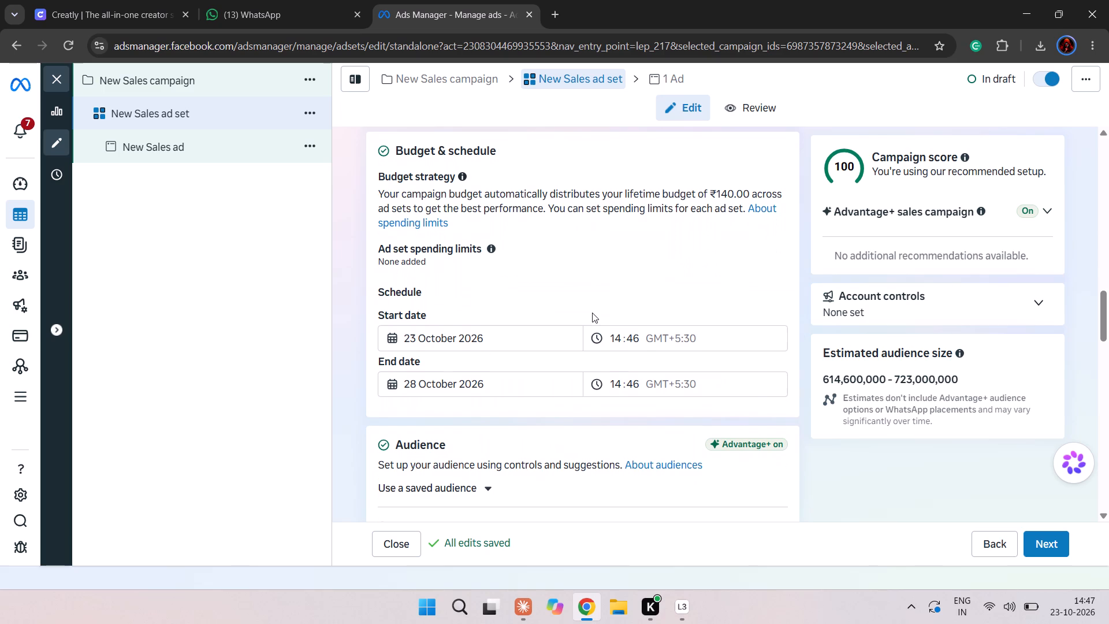
# Review the ad set's schedule, audience controls and placement settings, and continue to the ad setup.
pyautogui.scroll(-1, 592, 313)
pyautogui.click(414, 339)
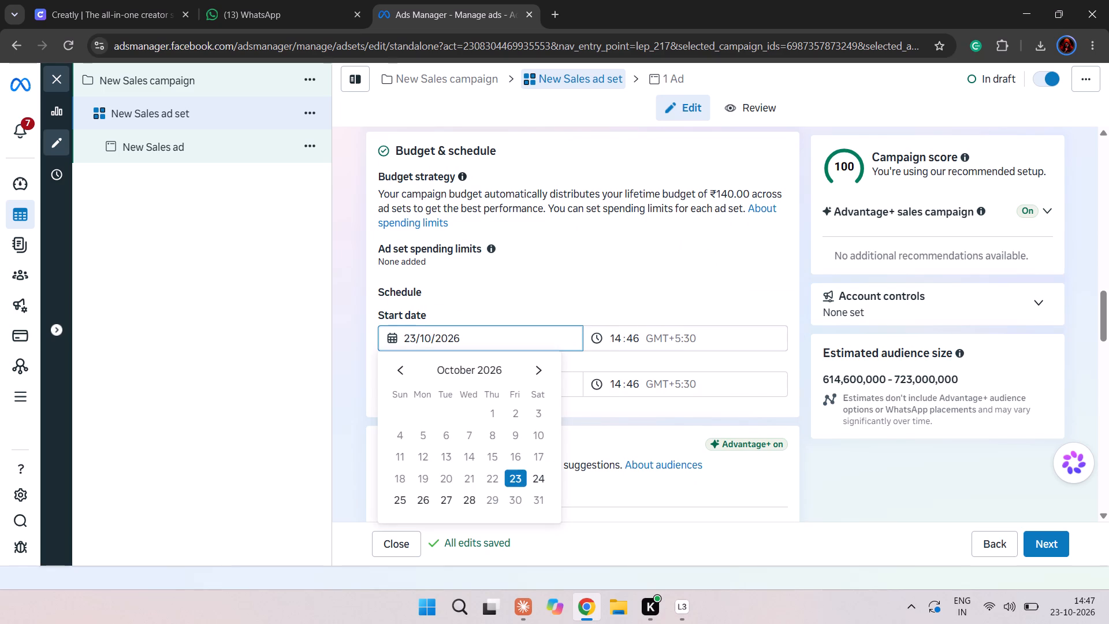
pyautogui.click(609, 280)
pyautogui.scroll(-1, 487, 527)
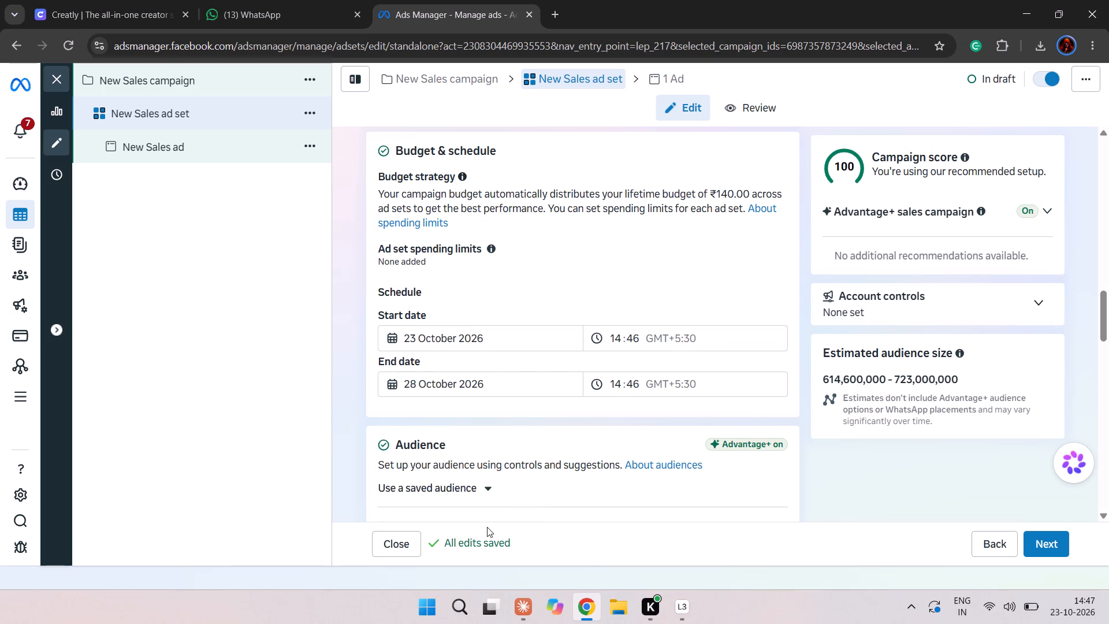
pyautogui.scroll(-1, 487, 527)
pyautogui.scroll(-4, 485, 416)
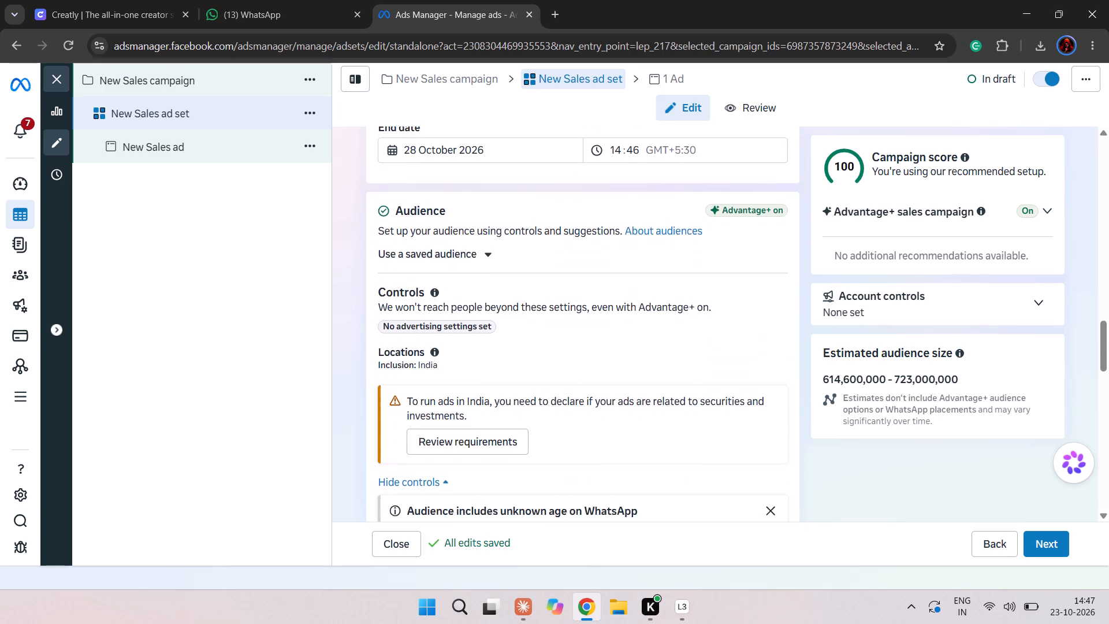
pyautogui.scroll(-5, 485, 416)
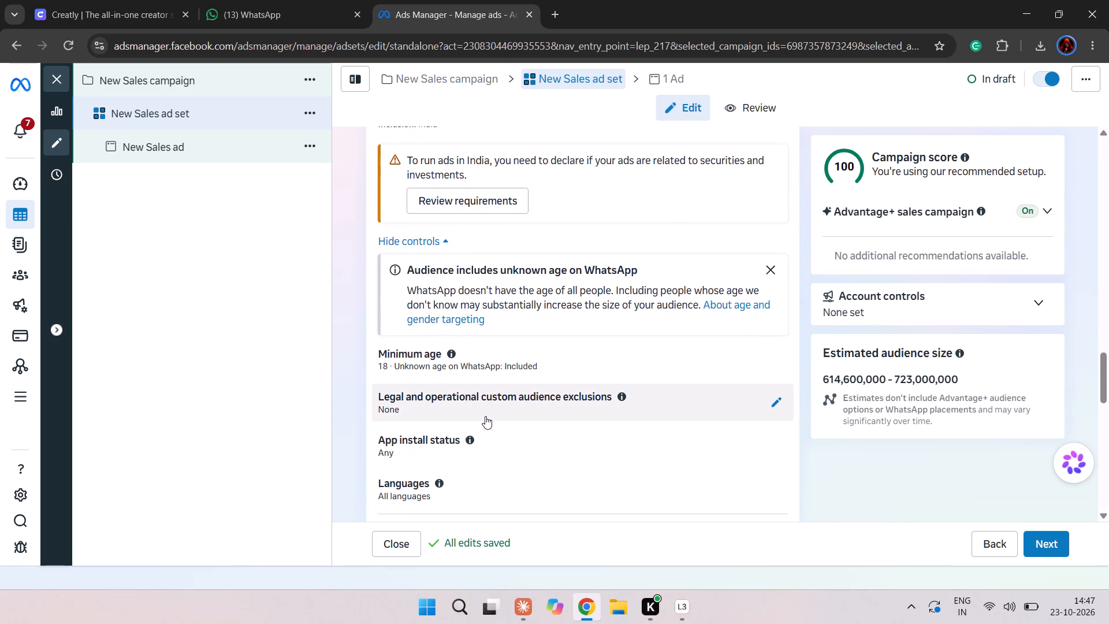
pyautogui.scroll(-4, 485, 416)
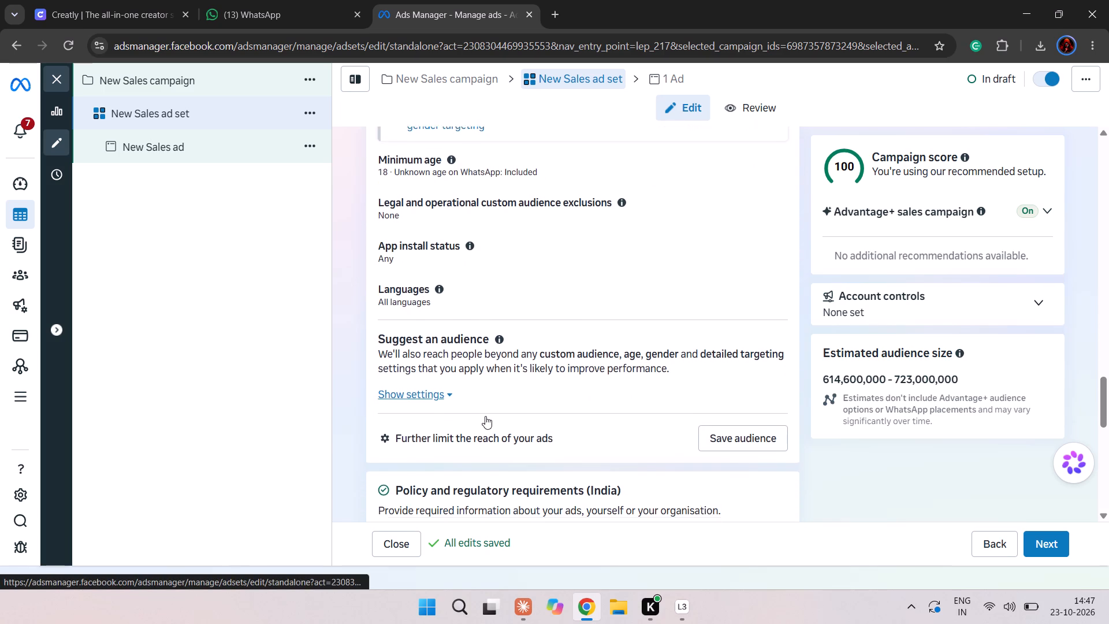
pyautogui.scroll(-3, 485, 416)
pyautogui.scroll(-3, 713, 417)
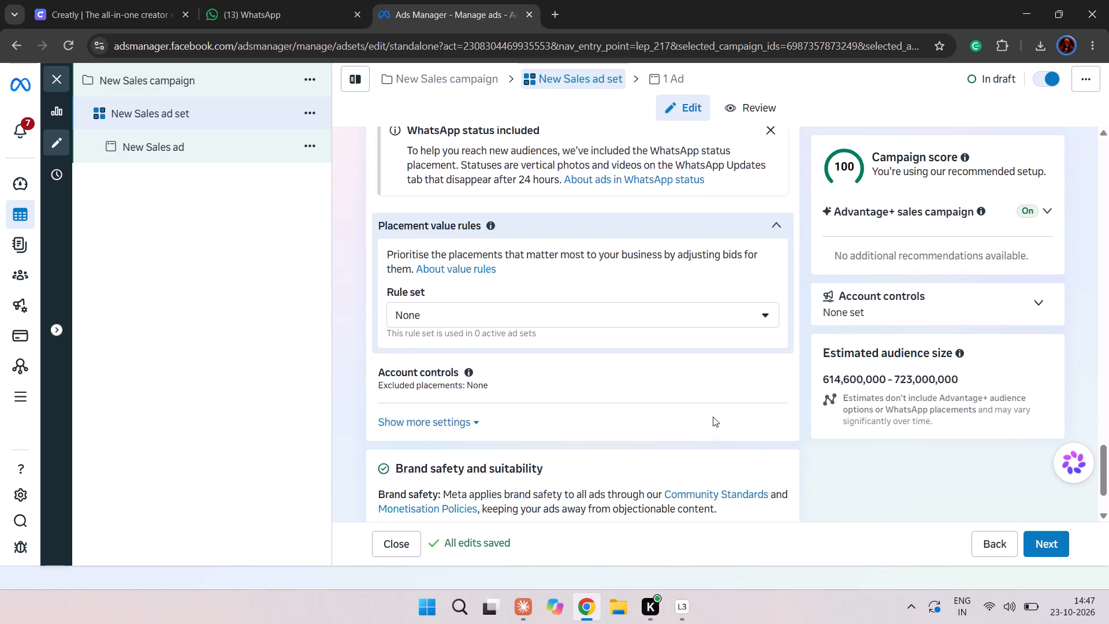
pyautogui.click(1061, 537)
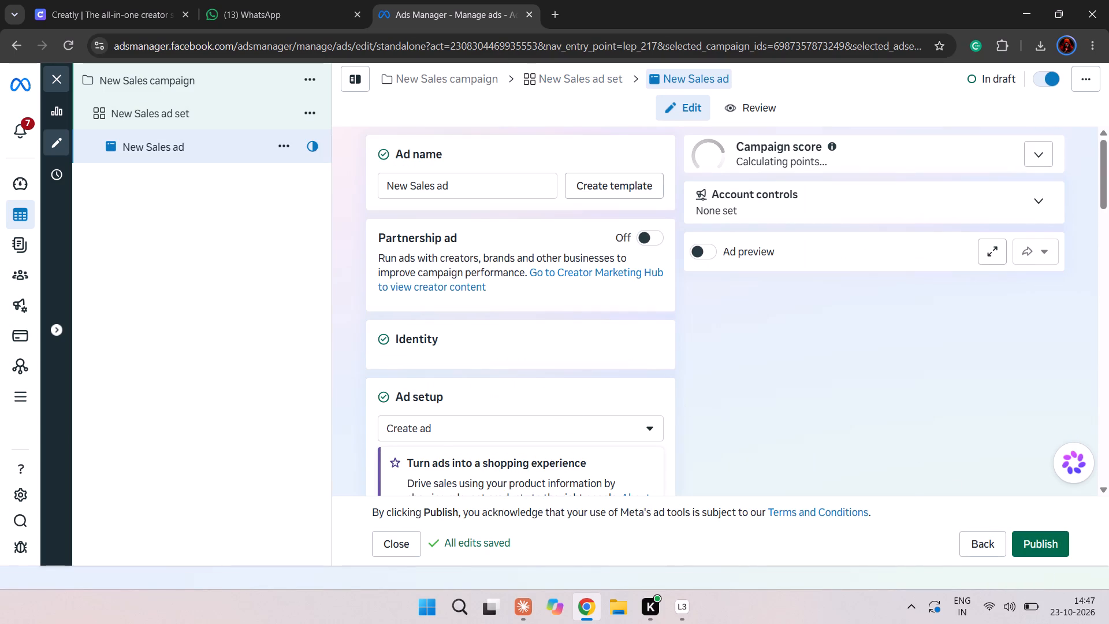
# Fill in the ad's destination website URL with the copied "200+ Ronaldo And Messi Funny Reels" product link.
pyautogui.scroll(-7, 519, 283)
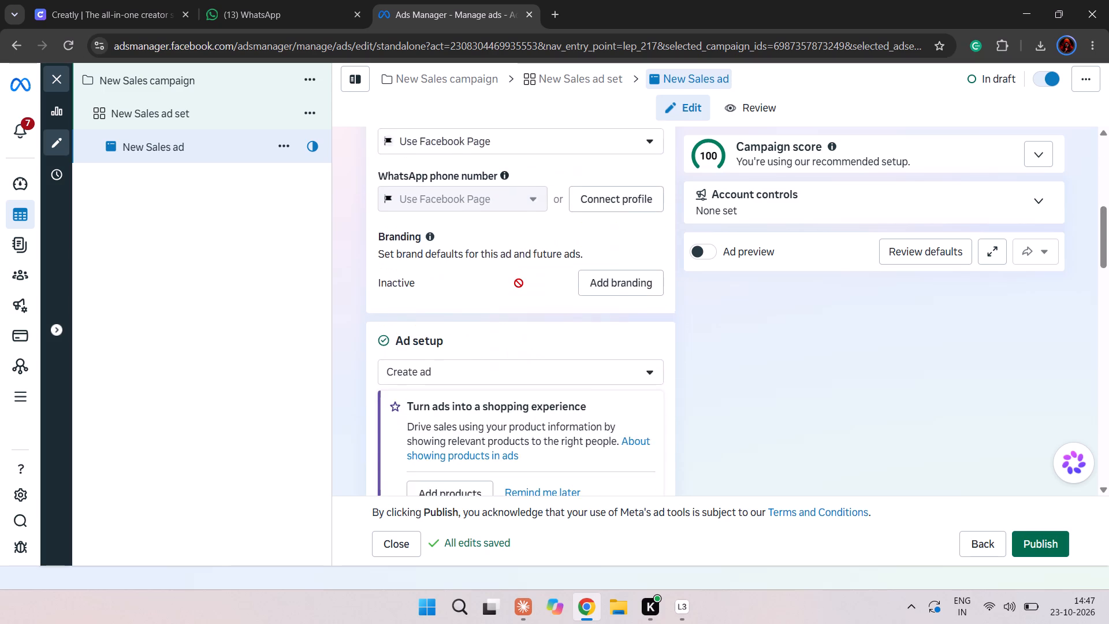
pyautogui.scroll(-7, 519, 283)
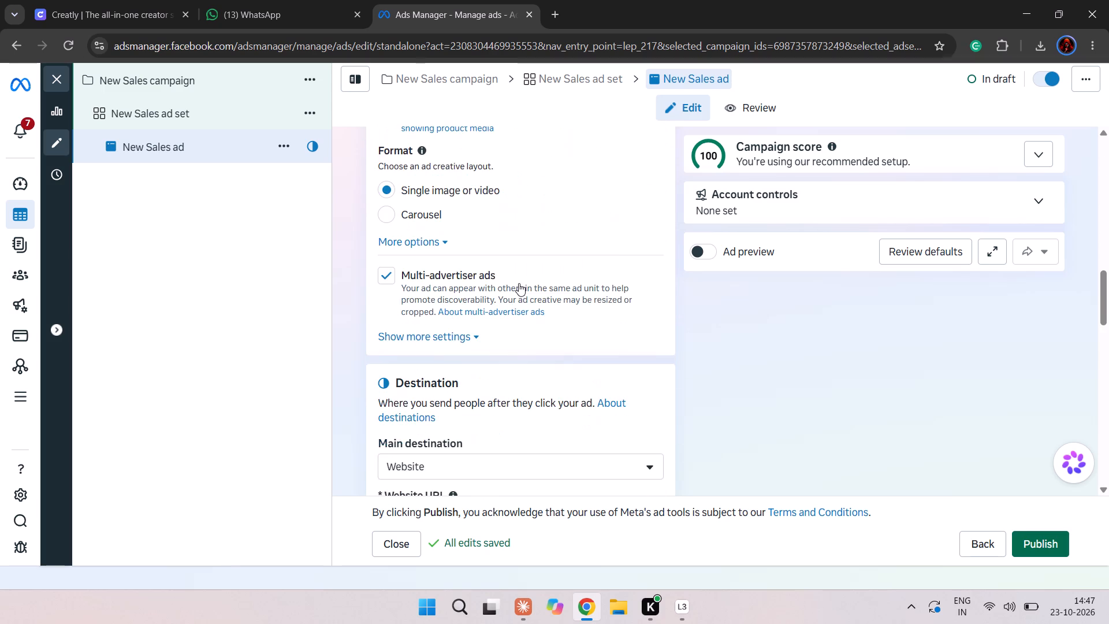
pyautogui.scroll(-2, 519, 283)
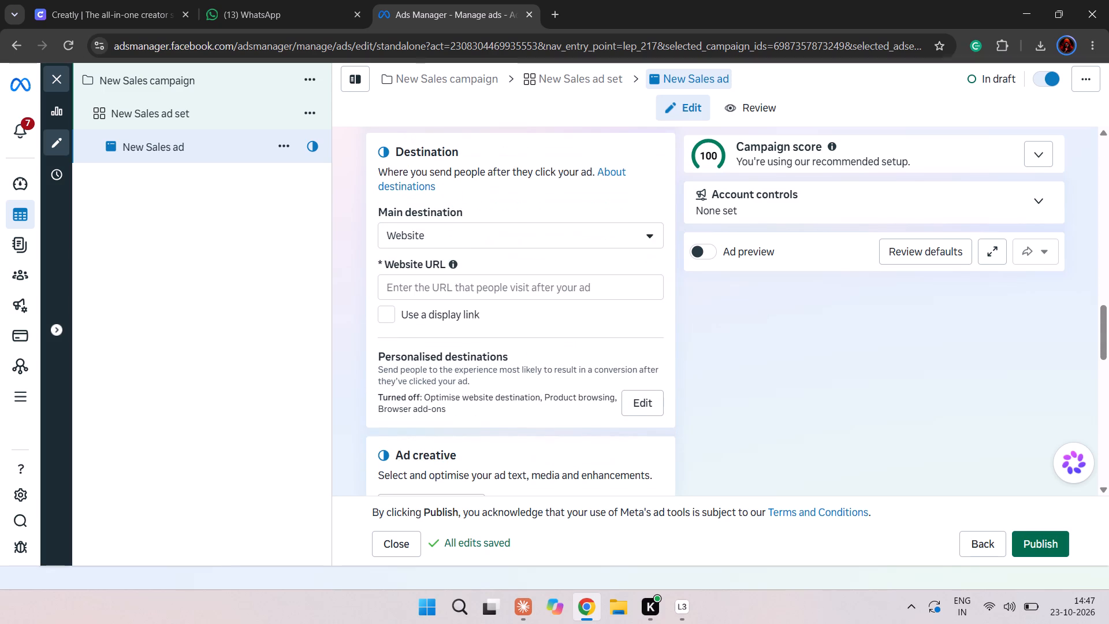
pyautogui.click(505, 290)
pyautogui.hotkey('ctrl', 'v')
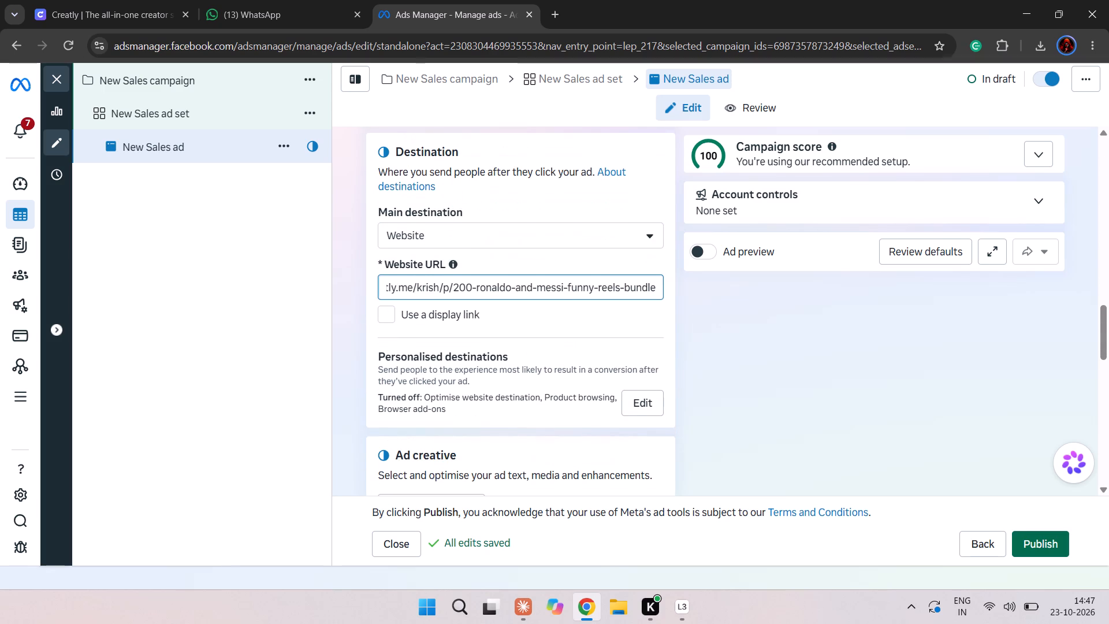
# Look over the ad's remaining sections: ad creative, creative testing, event details, languages and tracking.
pyautogui.scroll(-3, 505, 290)
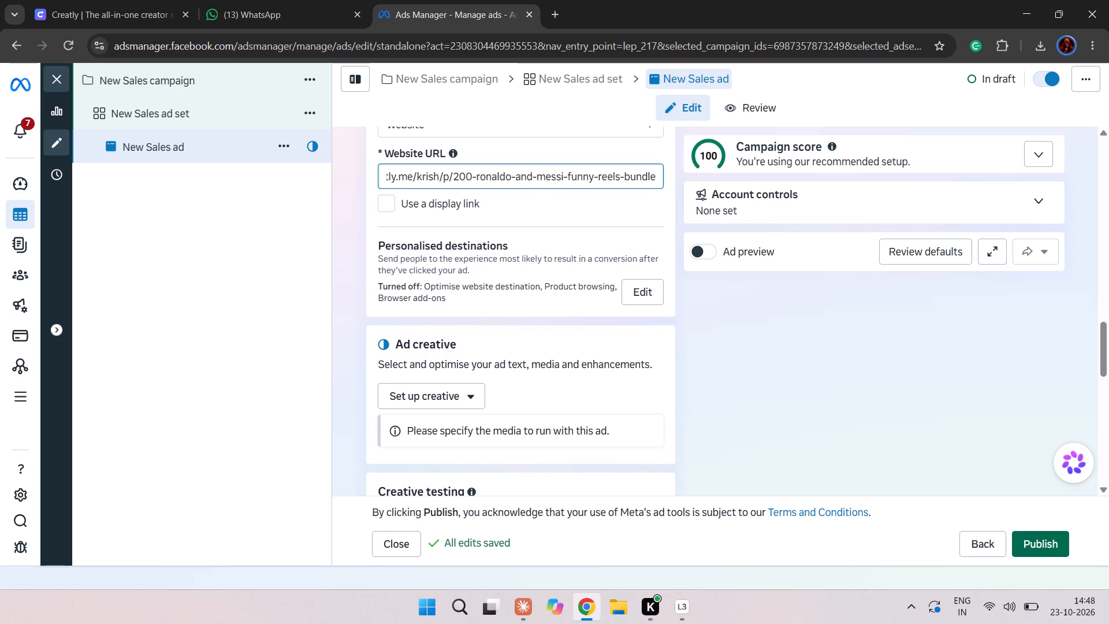
pyautogui.scroll(-5, 505, 290)
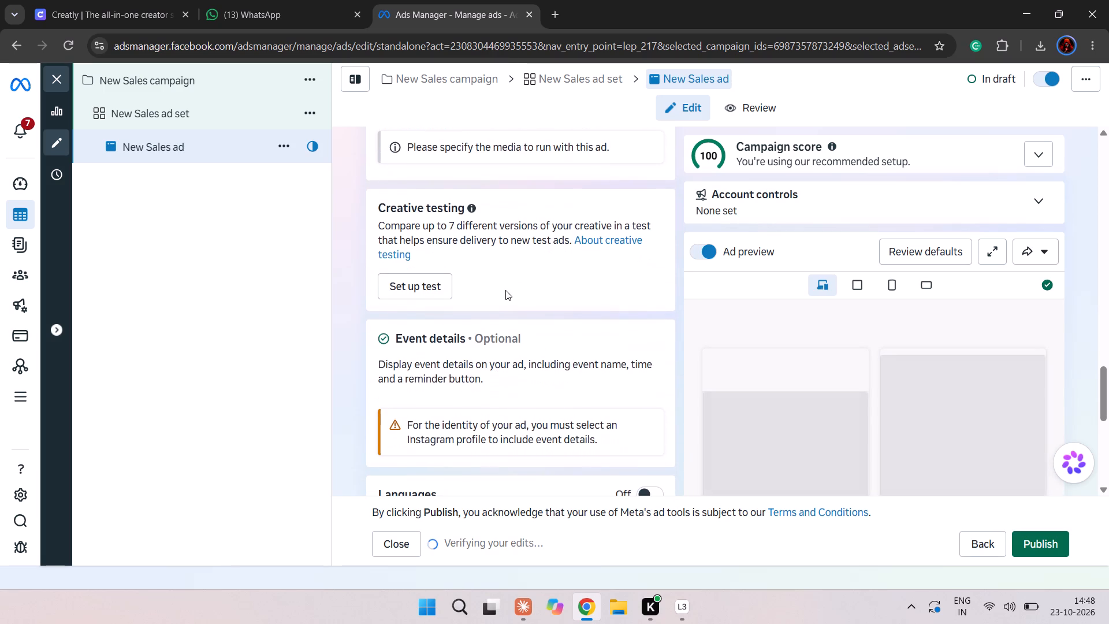
pyautogui.scroll(-4, 505, 290)
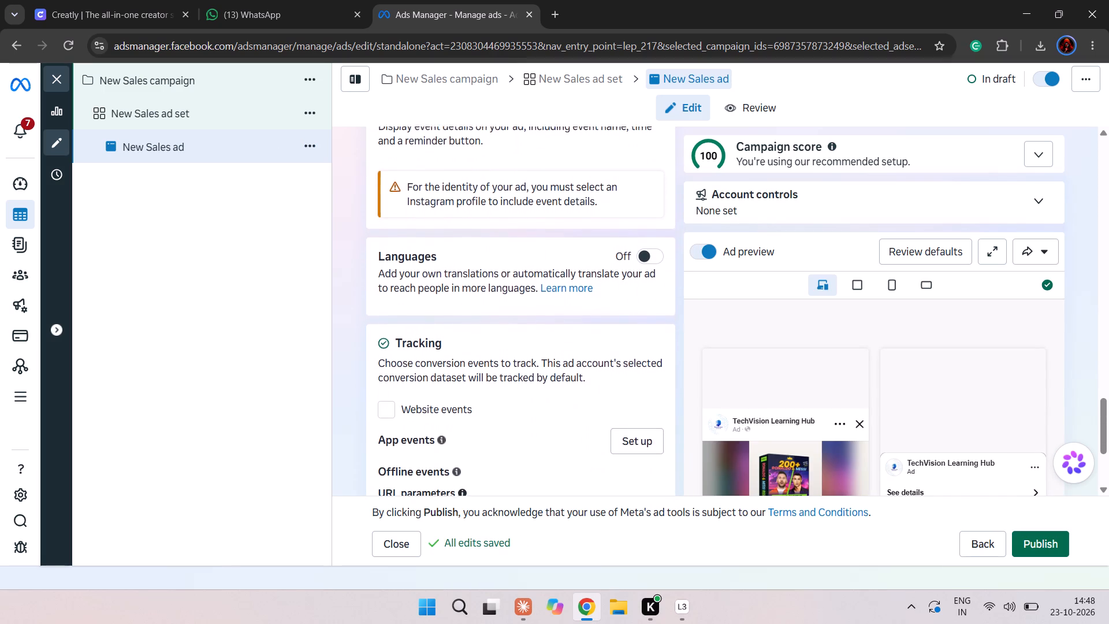
pyautogui.scroll(-2, 505, 290)
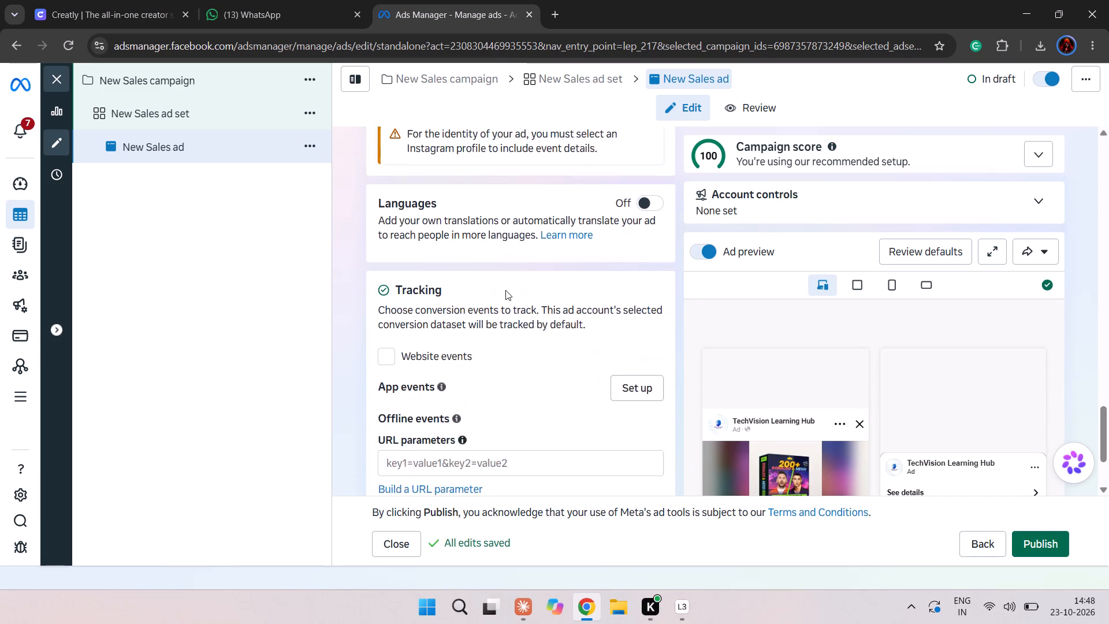
pyautogui.scroll(-2, 505, 290)
# Open the creative type choices for setting up the ad creative of New Sales ad.
pyautogui.scroll(1, 505, 290)
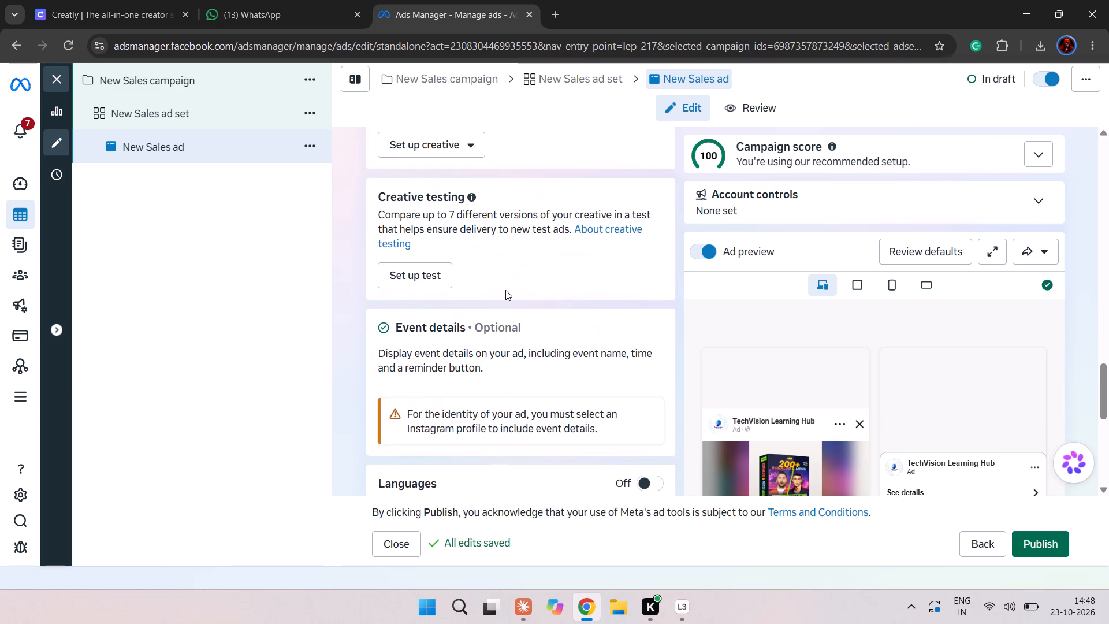
pyautogui.scroll(1, 505, 290)
pyautogui.click(442, 219)
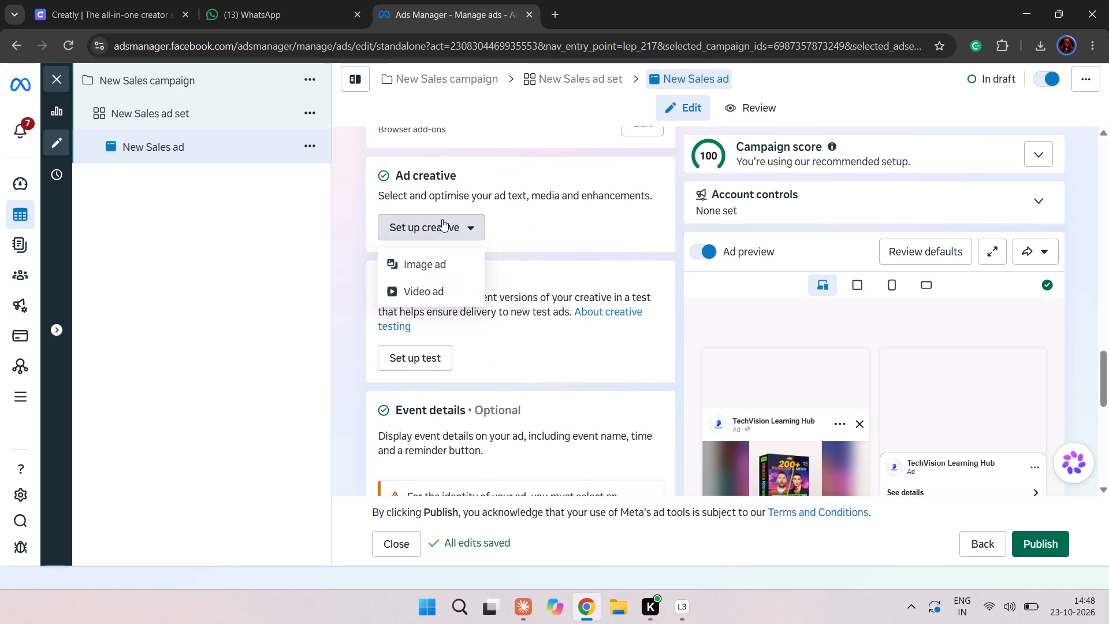
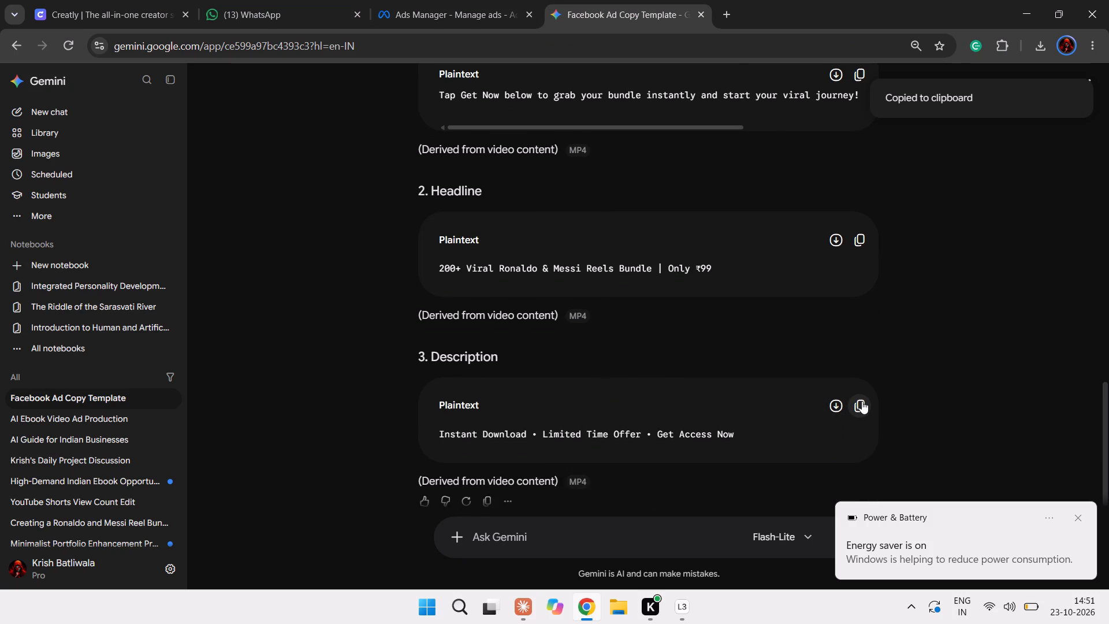
pyautogui.click(673, 0)
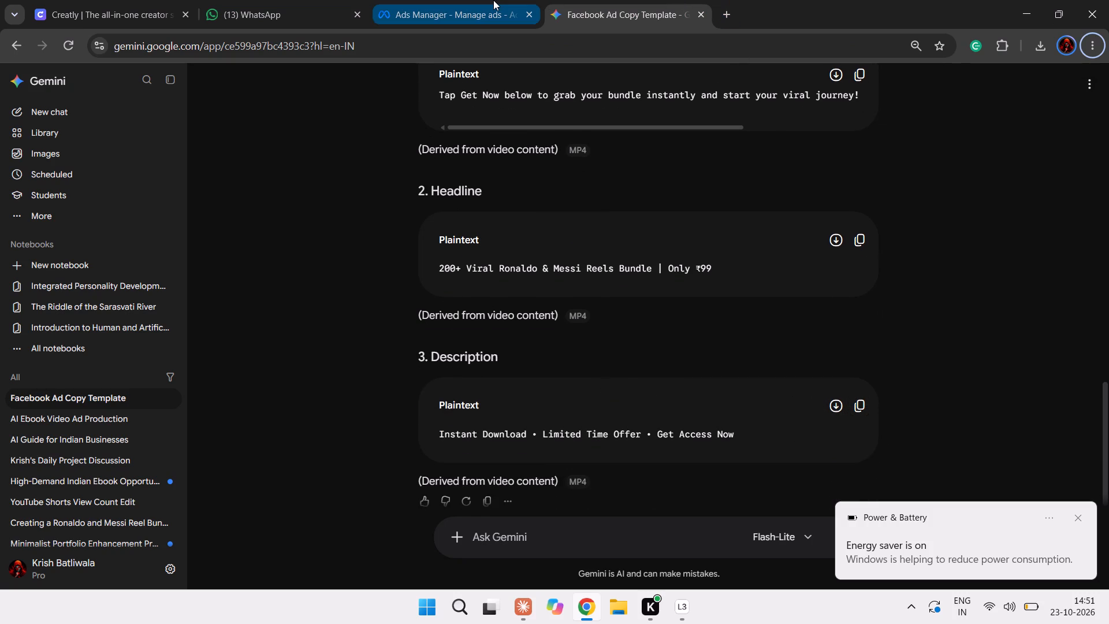
pyautogui.click(493, 0)
pyautogui.click(390, 466)
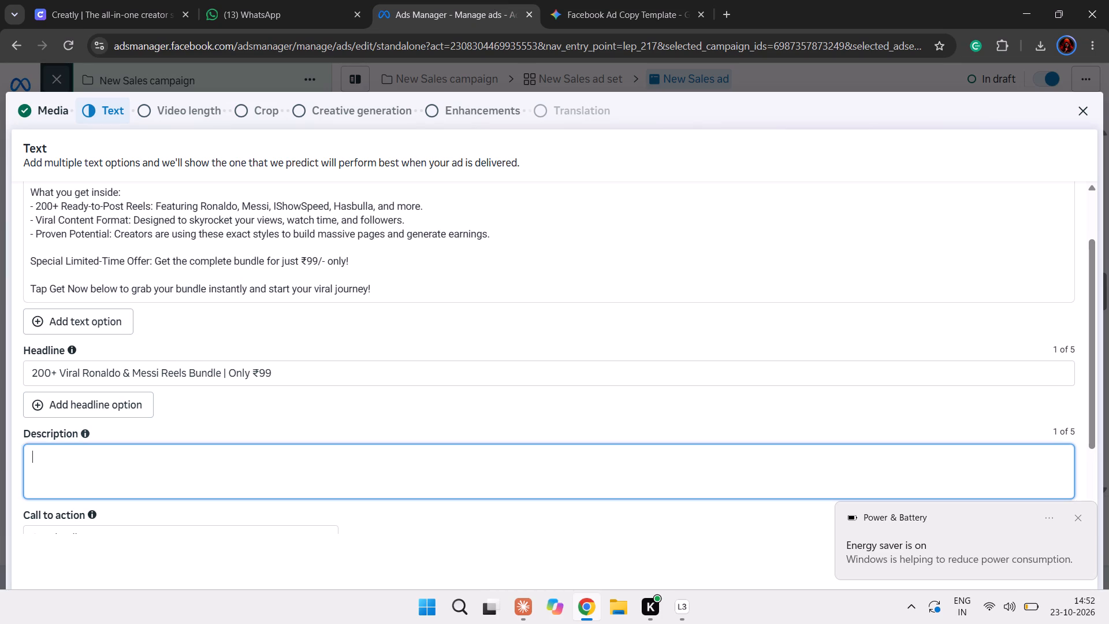
pyautogui.hotkey('ctrl', 'v')
# Set the ad's call to action to "Order now".
pyautogui.scroll(-1, 259, 481)
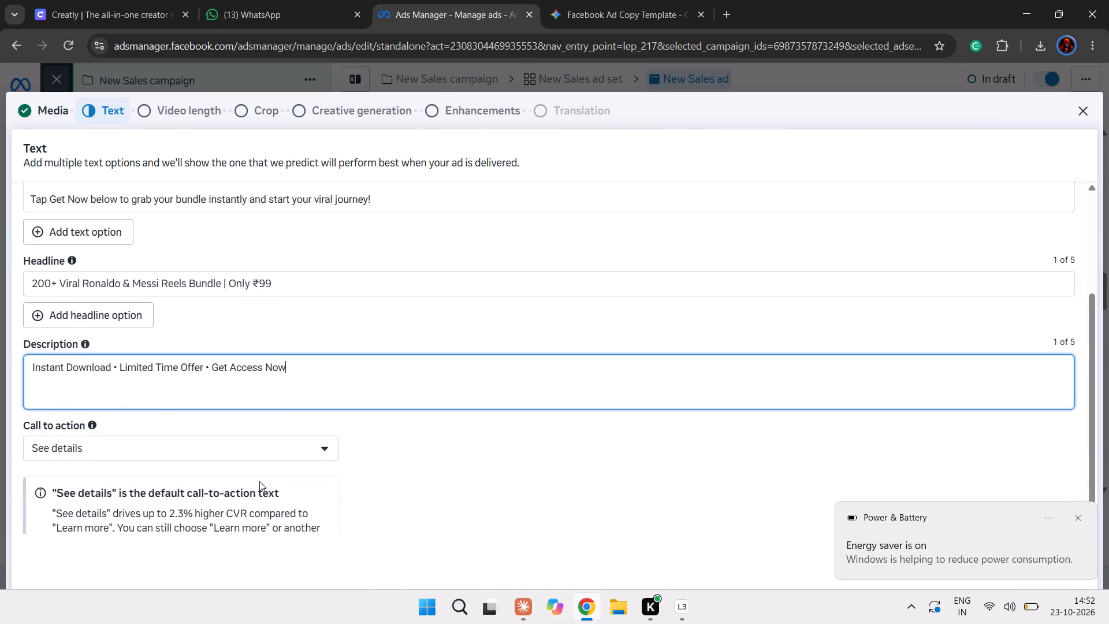
pyautogui.click(250, 479)
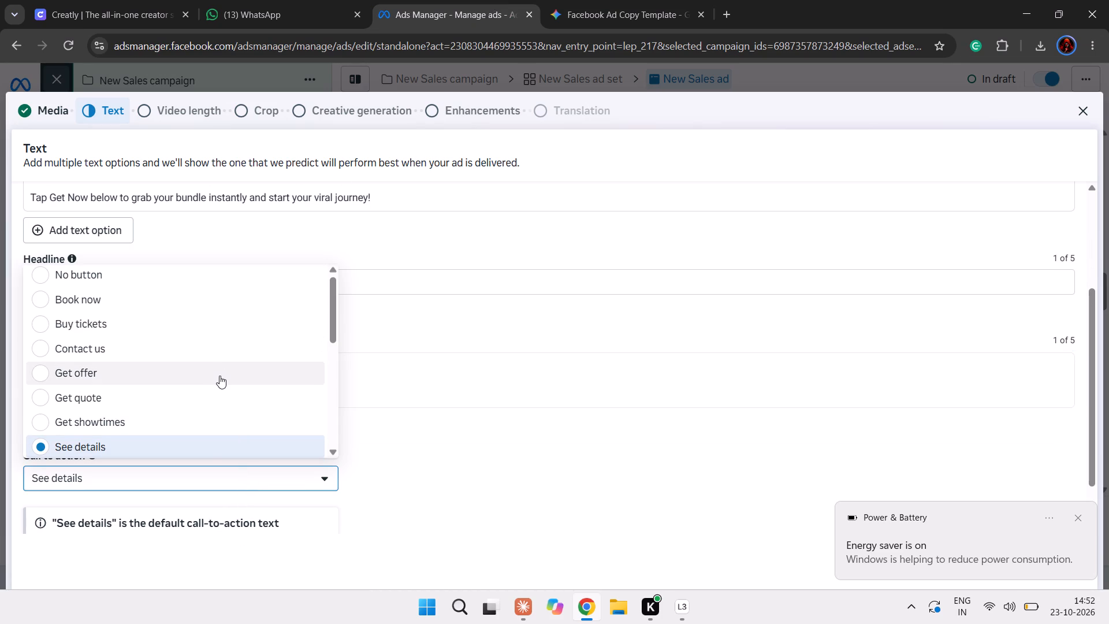
pyautogui.scroll(1, 219, 376)
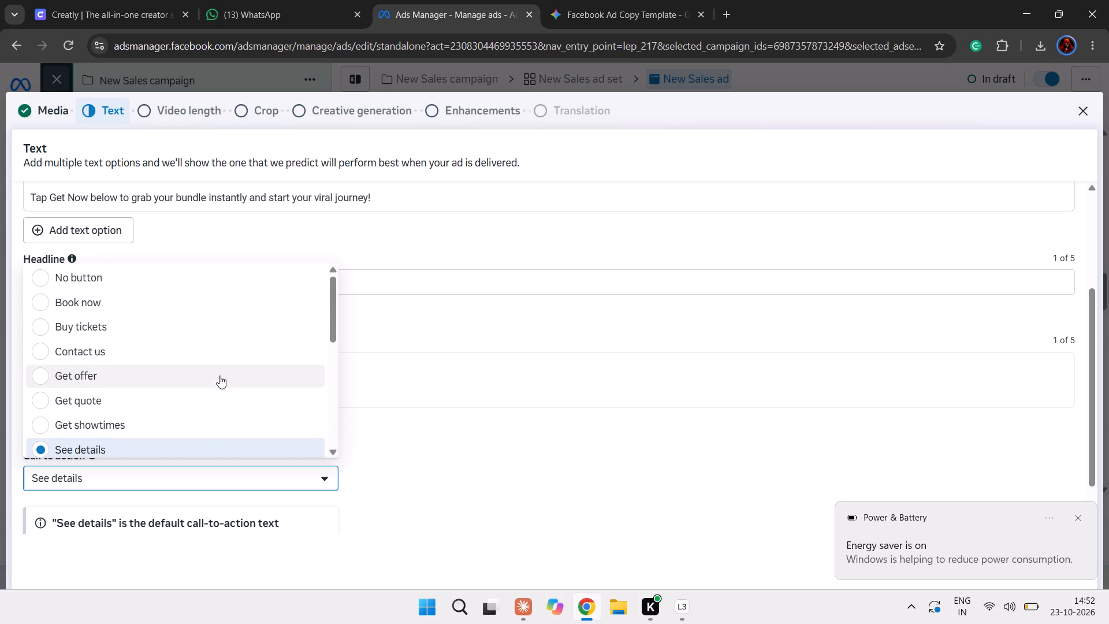
pyautogui.scroll(-3, 219, 376)
pyautogui.scroll(1, 219, 376)
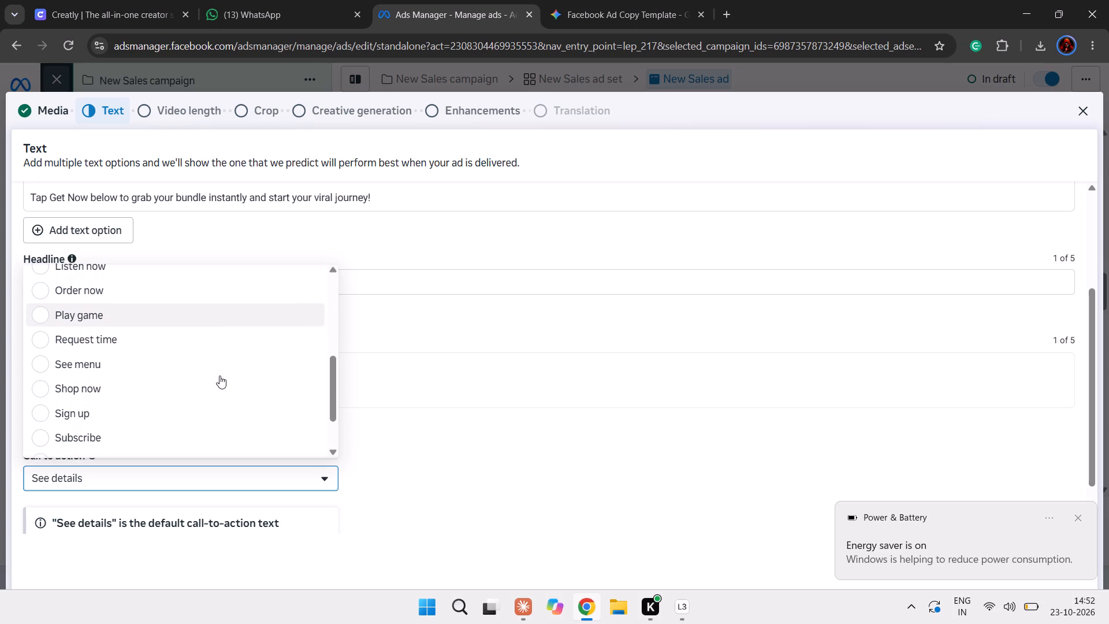
pyautogui.scroll(1, 219, 376)
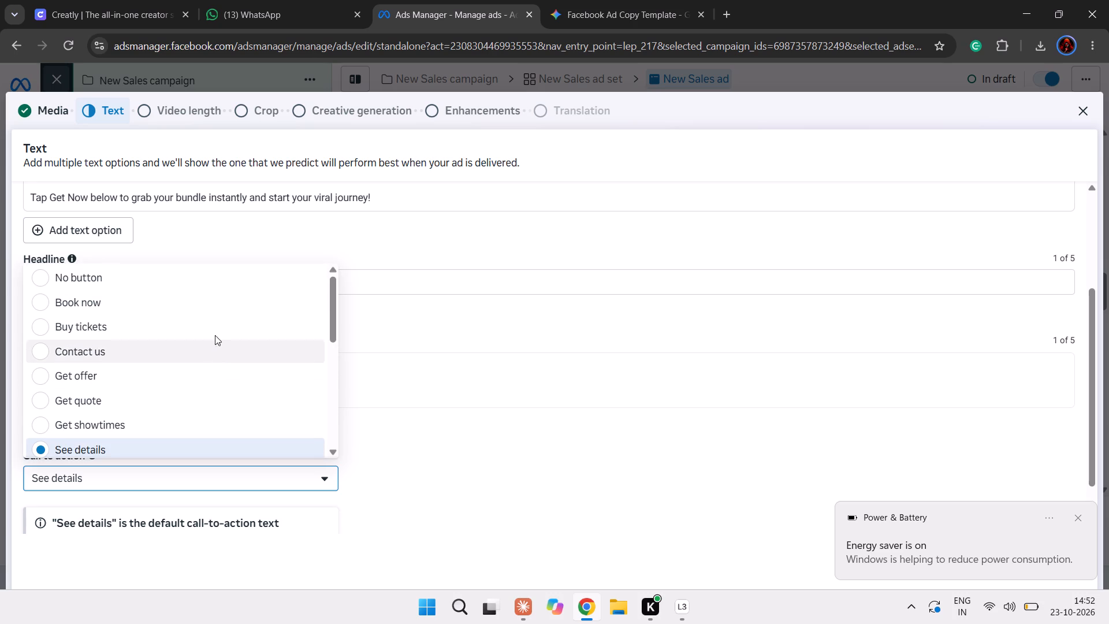
pyautogui.scroll(-2, 209, 340)
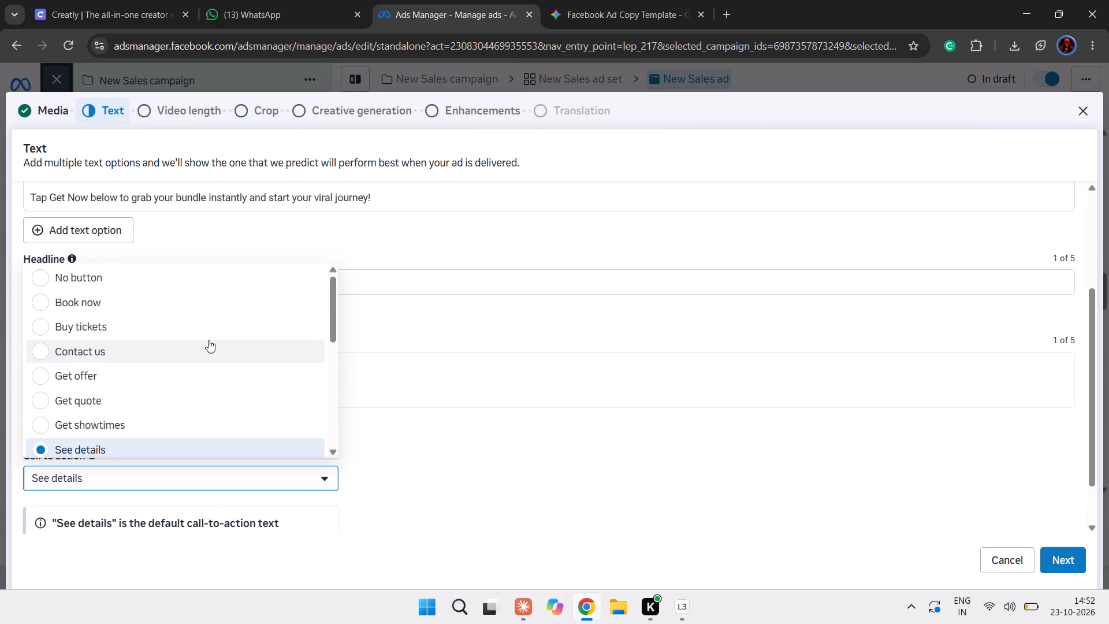
pyautogui.scroll(-3, 209, 340)
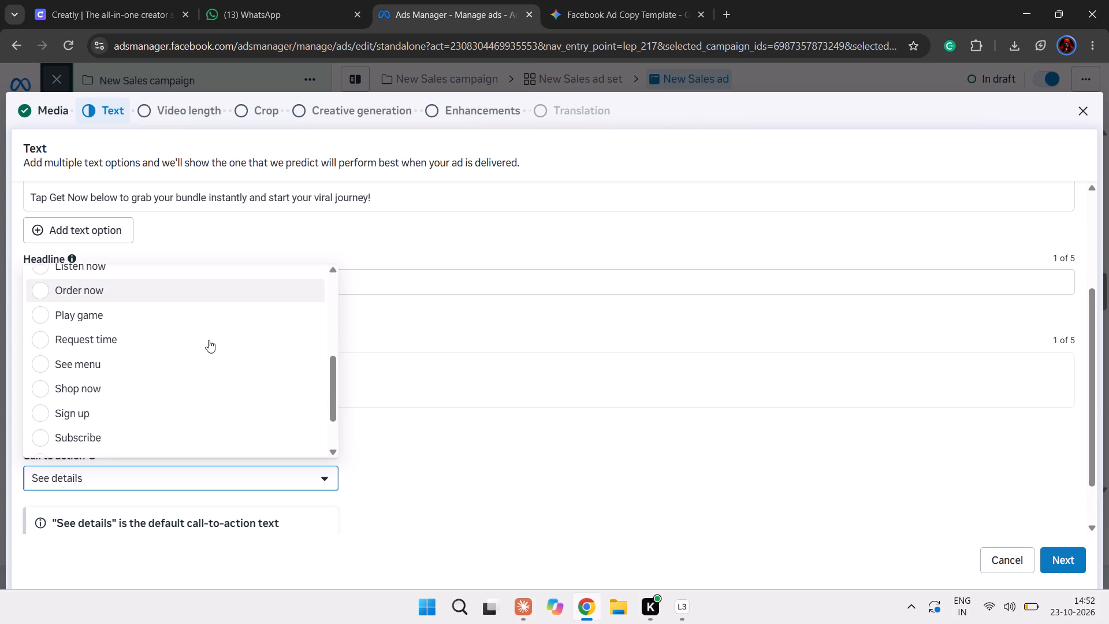
pyautogui.scroll(-3, 209, 340)
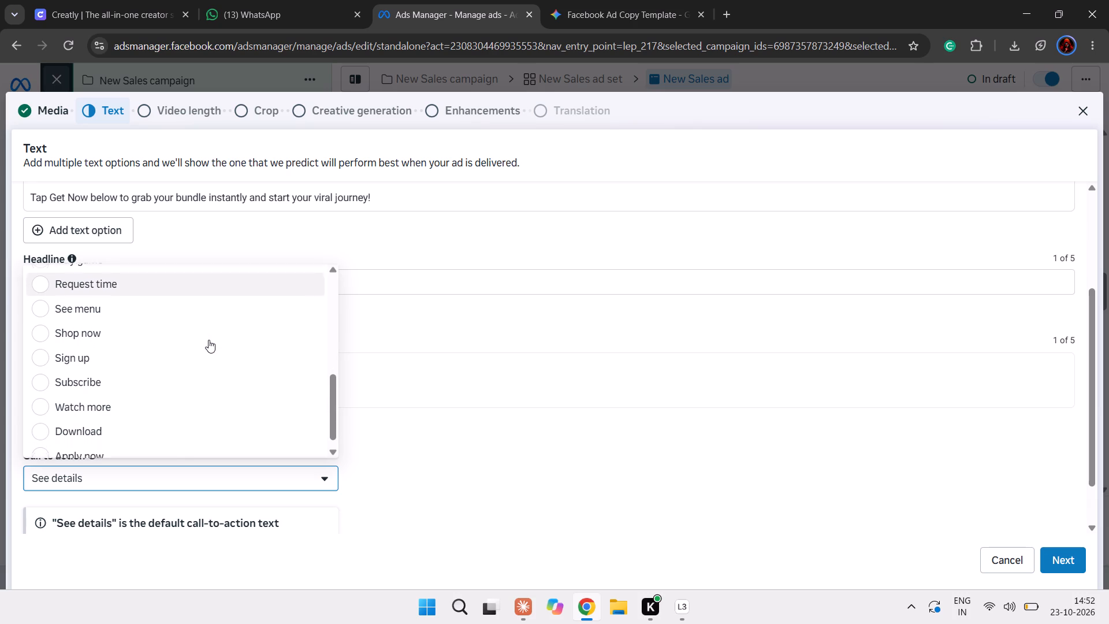
pyautogui.scroll(-1, 209, 340)
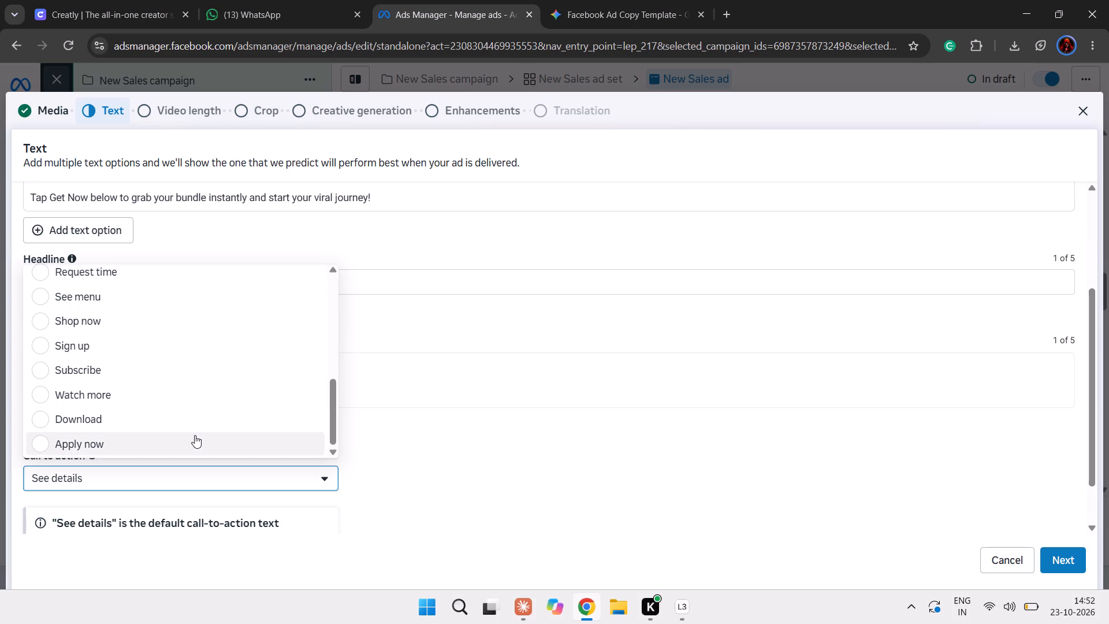
pyautogui.scroll(1, 191, 346)
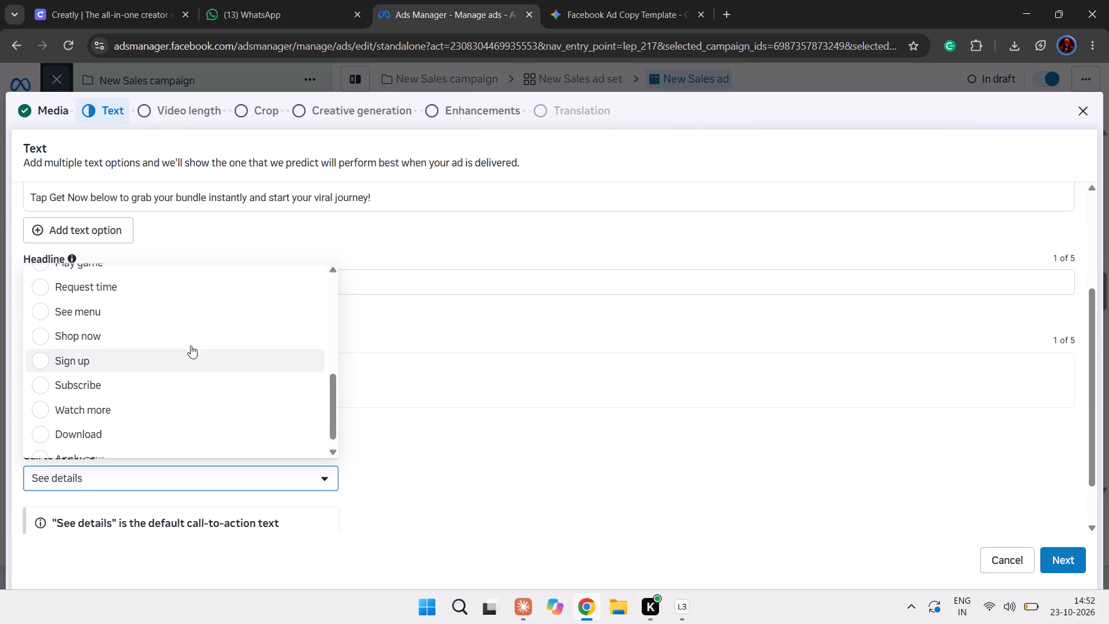
pyautogui.scroll(3, 191, 346)
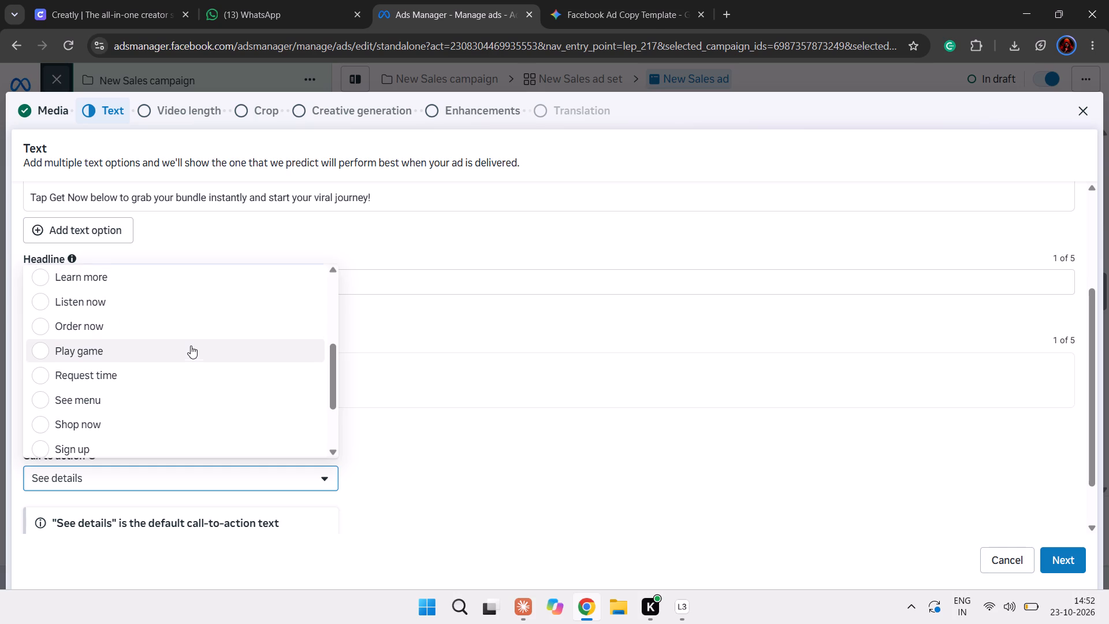
pyautogui.scroll(1, 191, 346)
pyautogui.click(189, 319)
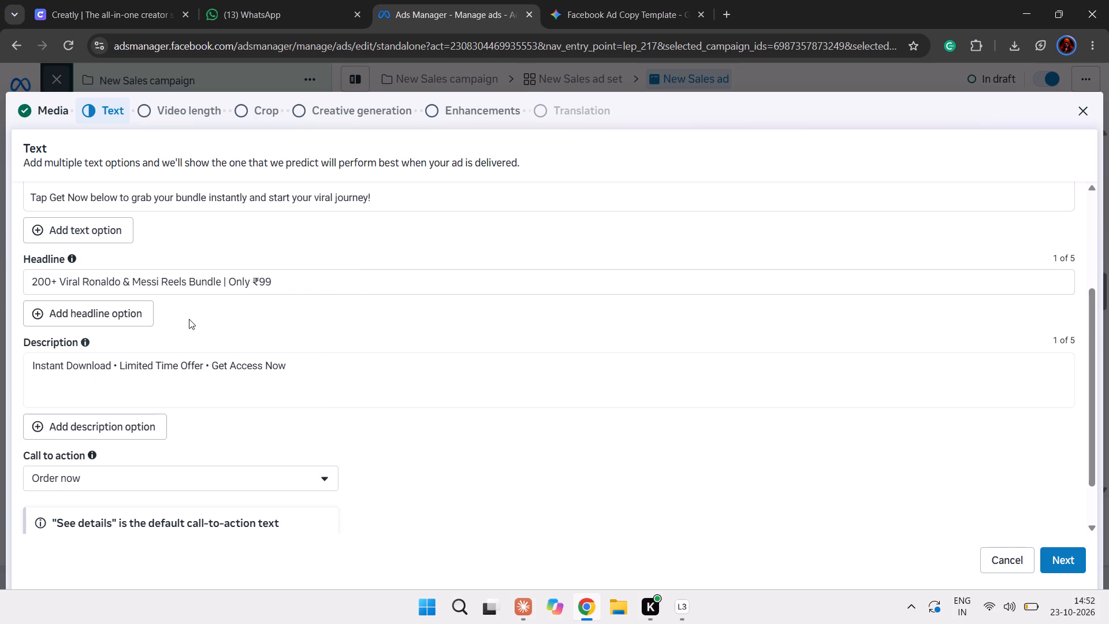
# Check the ad texts and finish the creative setup, skipping shorter video versions and adding no AI-generated images or enhancements.
pyautogui.scroll(4, 189, 319)
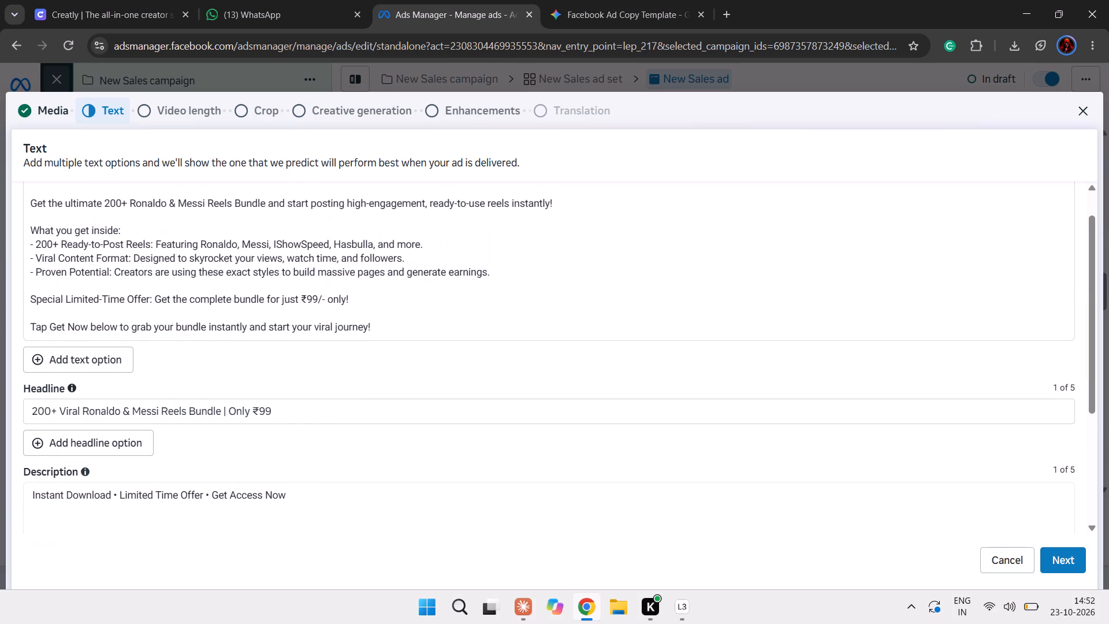
pyautogui.scroll(1, 189, 319)
pyautogui.click(189, 319)
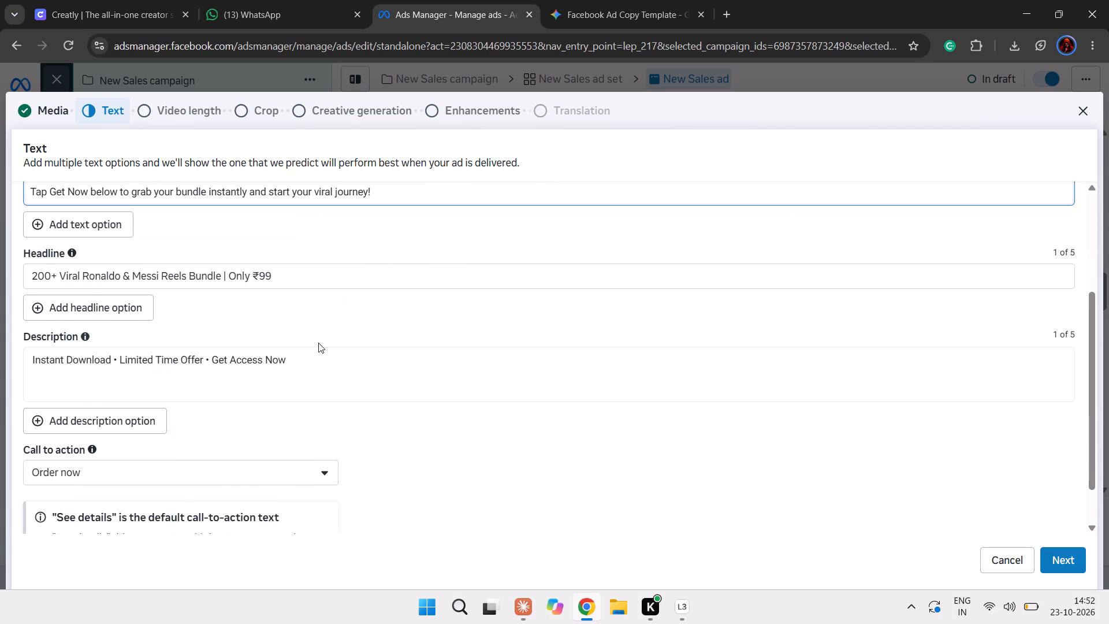
pyautogui.scroll(-2, 318, 343)
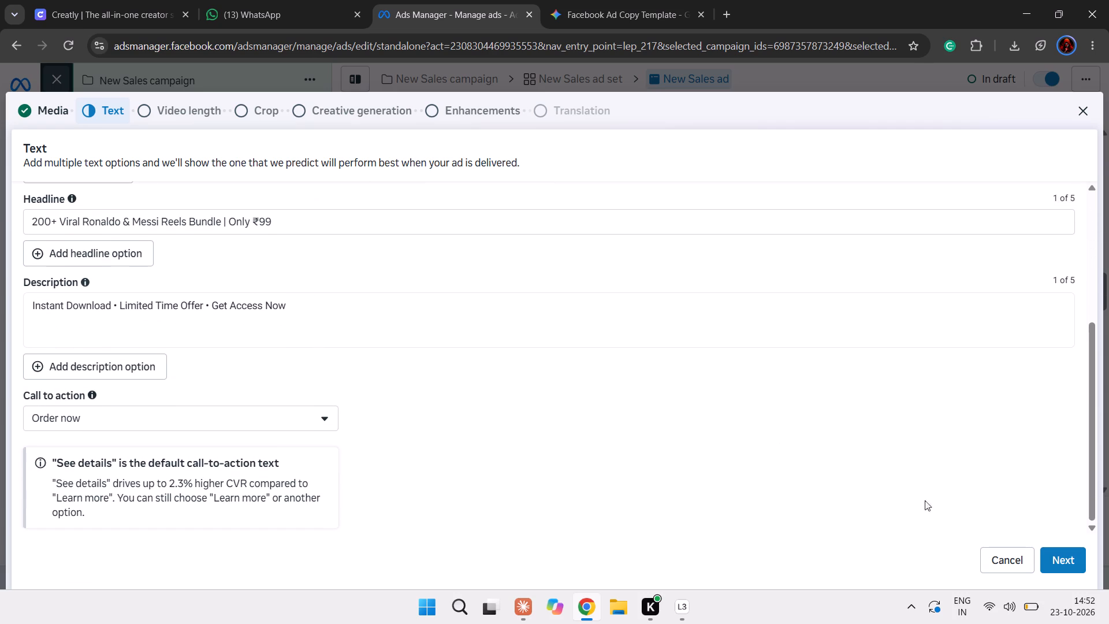
pyautogui.click(1067, 558)
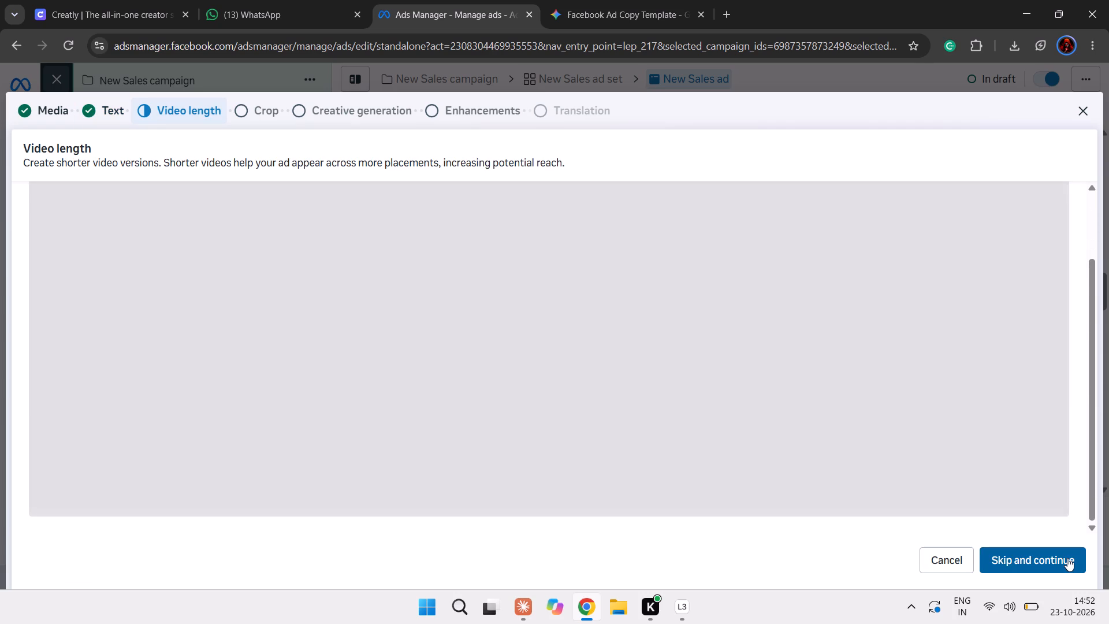
pyautogui.click(1067, 558)
pyautogui.click(1067, 558)
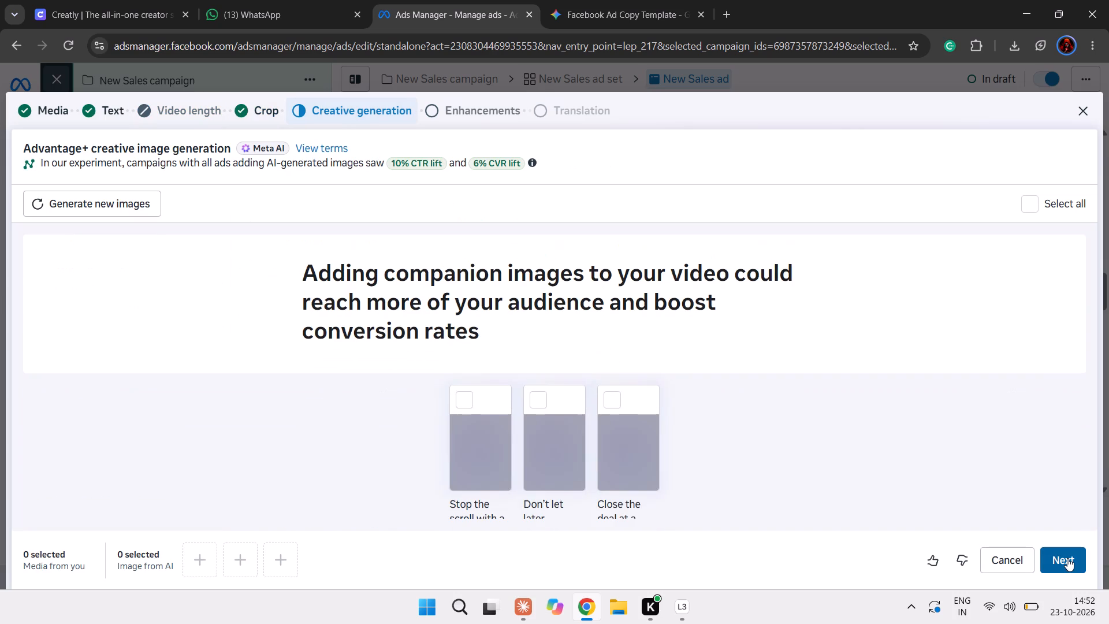
pyautogui.click(1067, 558)
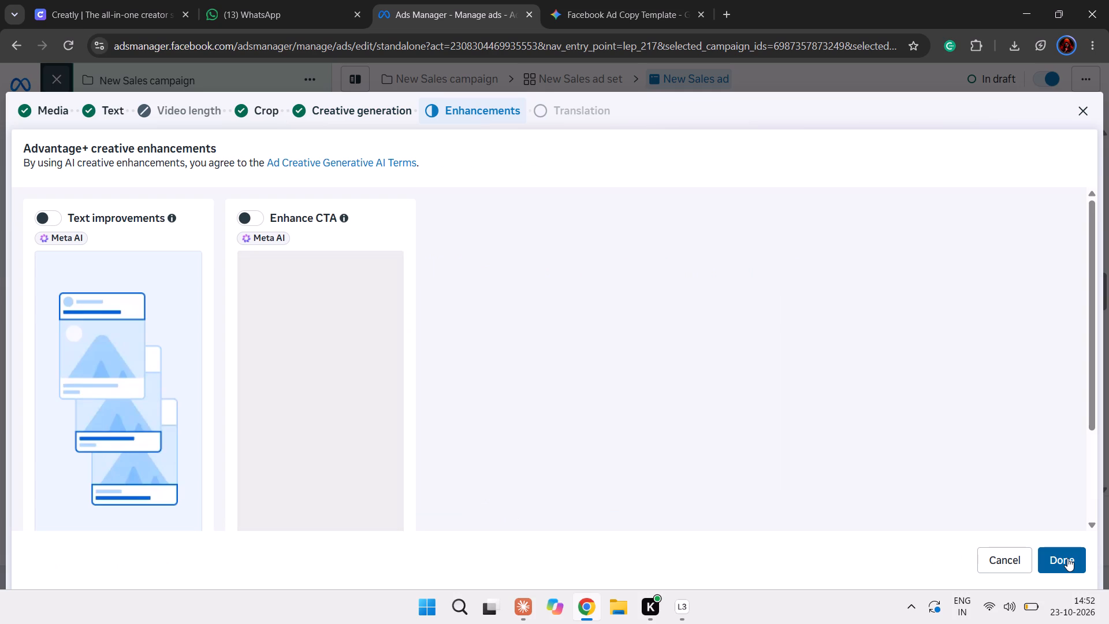
pyautogui.click(1067, 558)
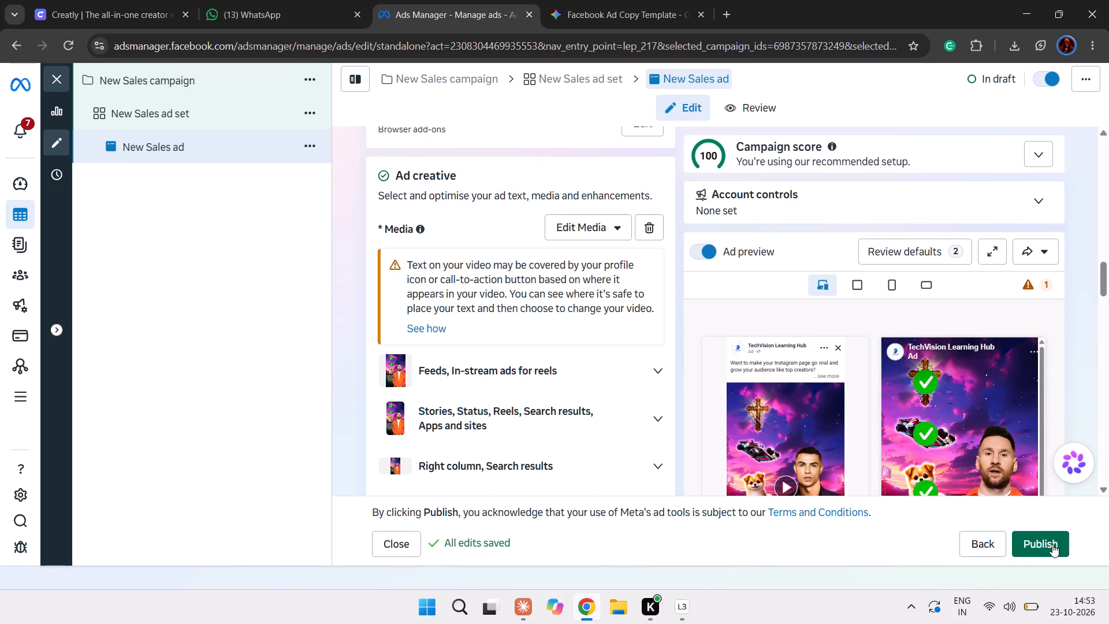
# Publish the drafted sales campaign with its ad set and ad, and open the details of the unpublished items.
pyautogui.click(1052, 544)
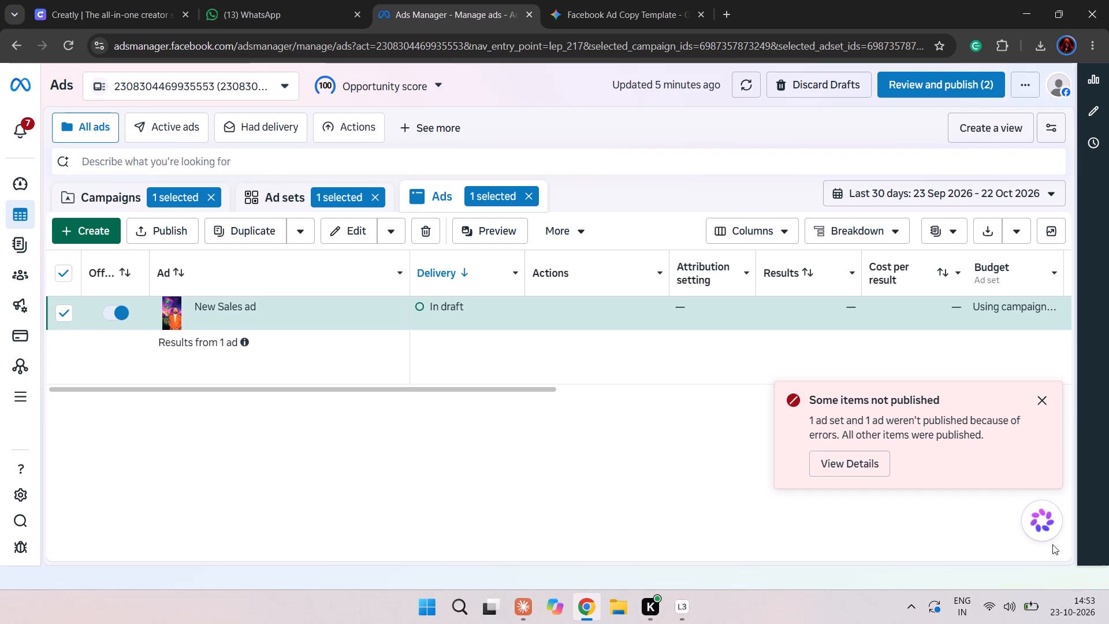
pyautogui.moveTo(878, 447); pyautogui.dragTo(857, 467)
pyautogui.click(857, 467)
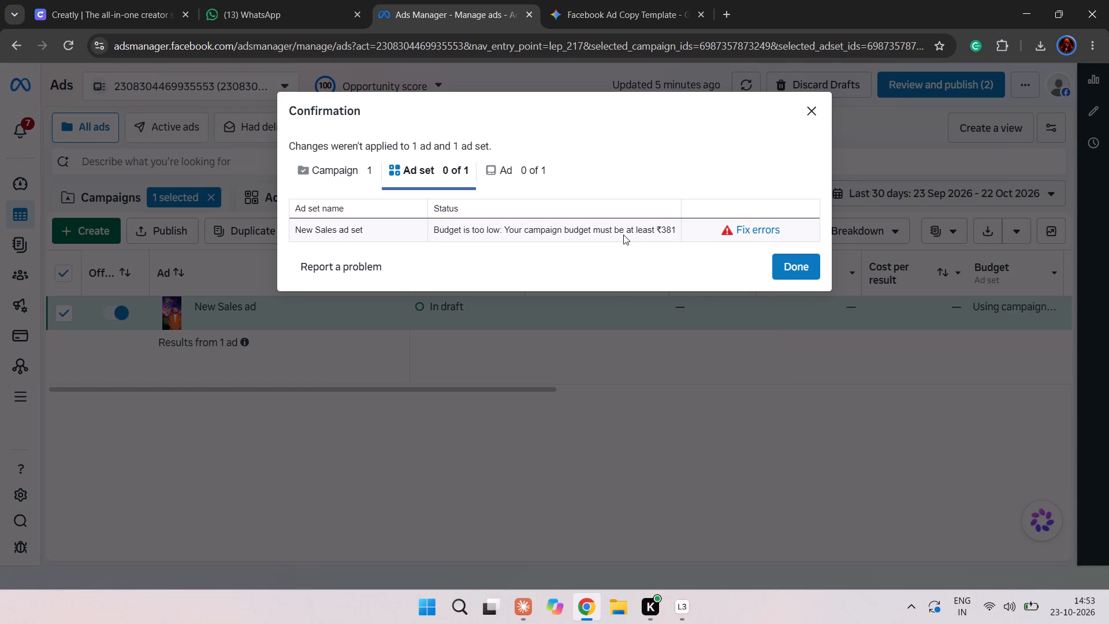
# Read the error status of the New Sales ad set in the publishing confirmation and close it.
pyautogui.doubleClick(623, 235)
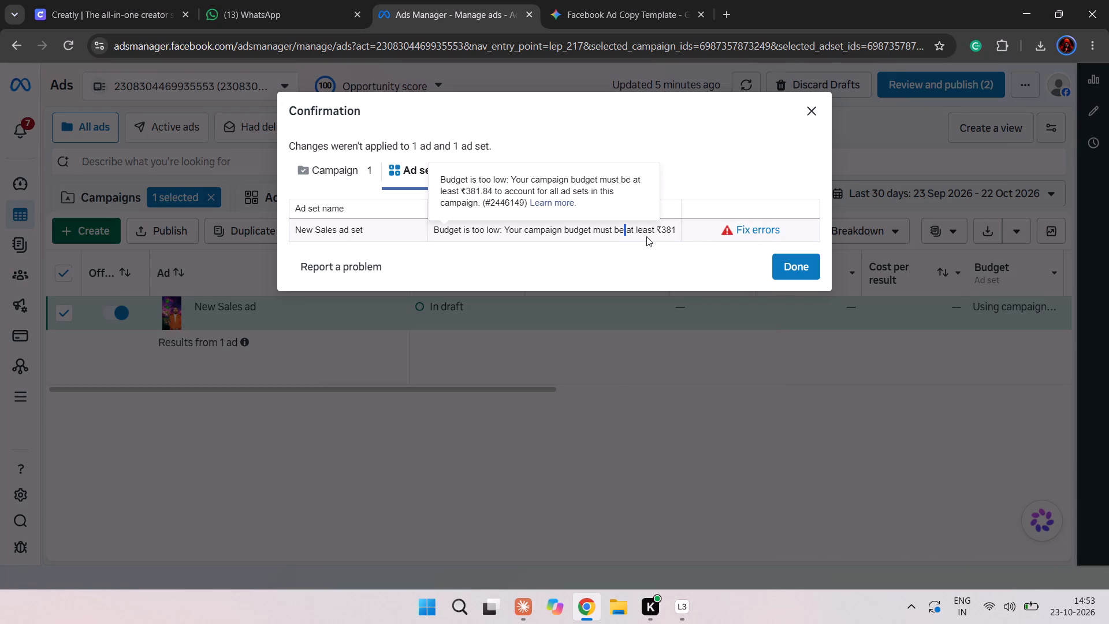
pyautogui.click(660, 233)
pyautogui.moveTo(660, 233); pyautogui.dragTo(669, 233)
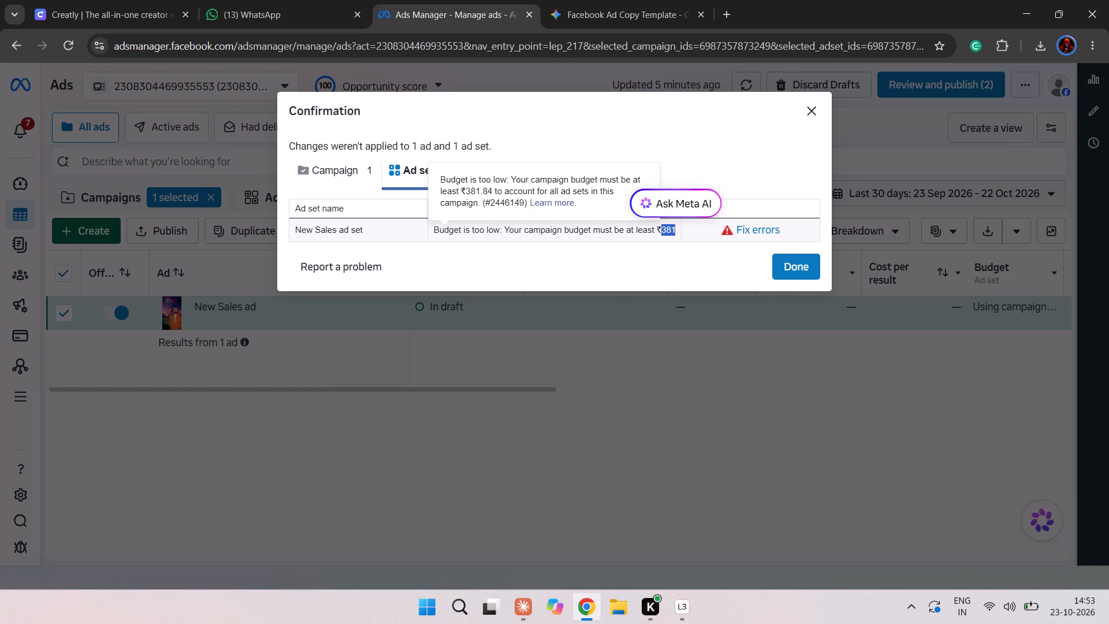
pyautogui.click(669, 233)
pyautogui.click(807, 262)
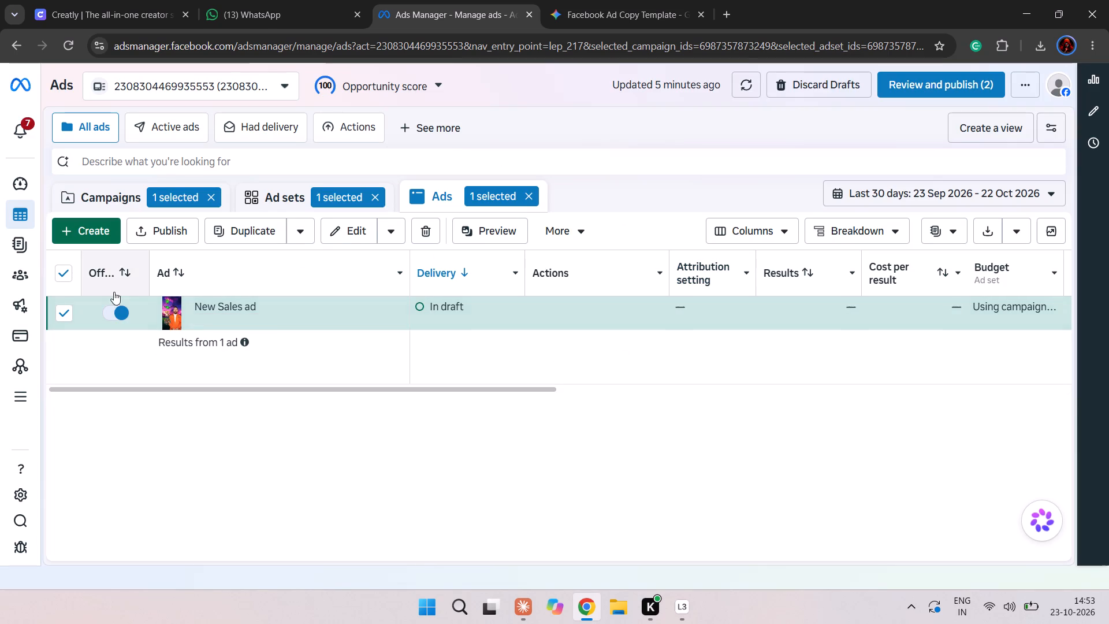
# Open the New Sales ad for editing and examine its settings and those of its ad set for the budget.
pyautogui.click(265, 325)
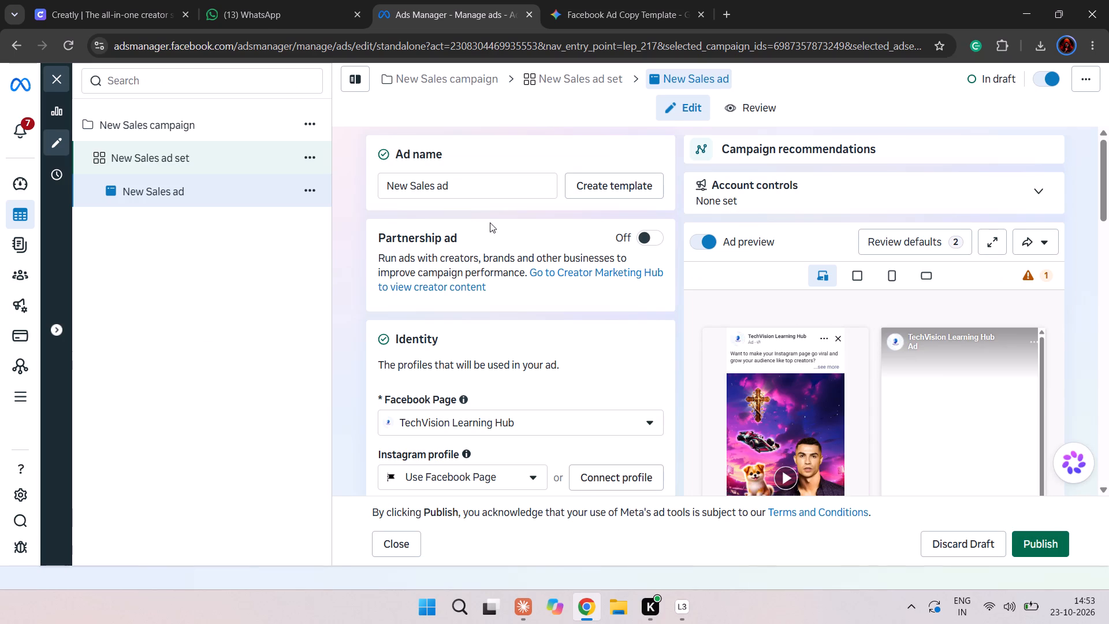
pyautogui.scroll(-5, 490, 222)
pyautogui.scroll(1, 490, 222)
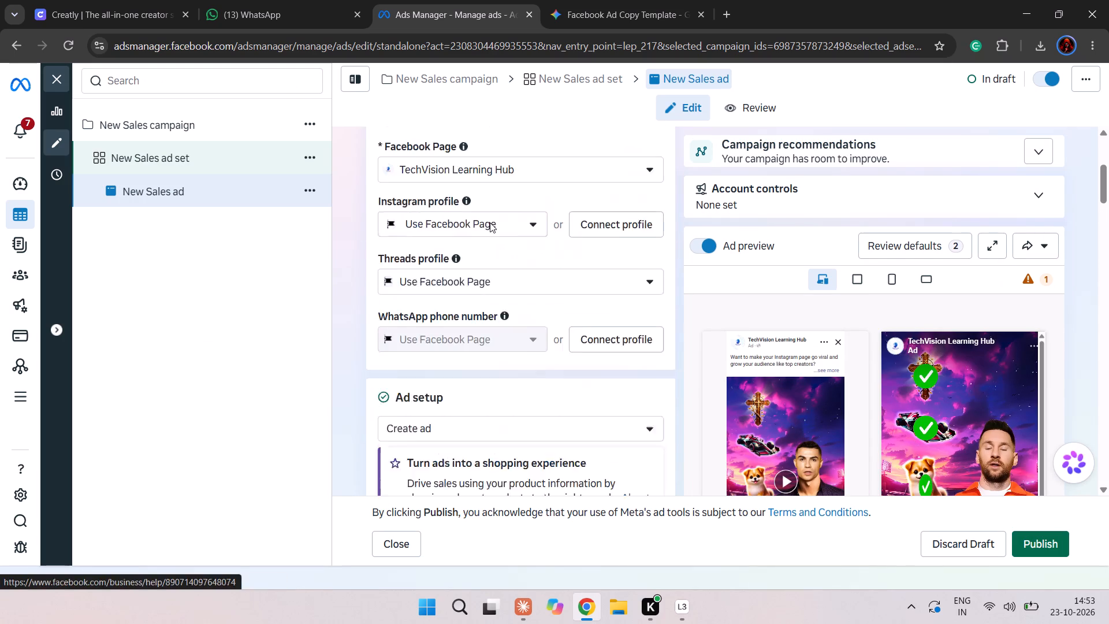
pyautogui.scroll(1, 490, 222)
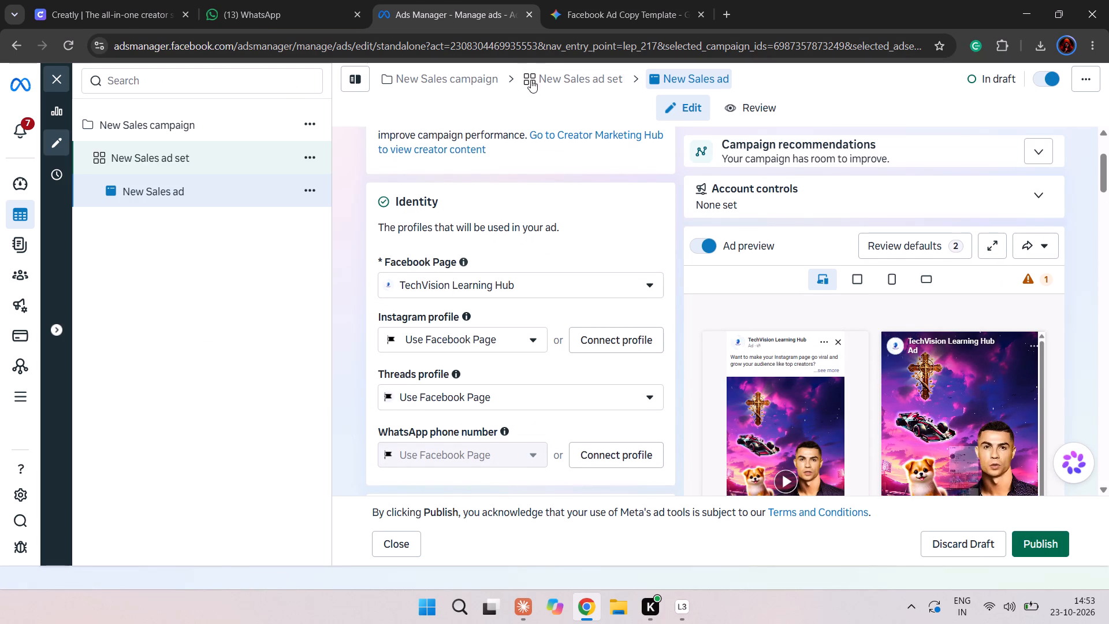
pyautogui.click(534, 81)
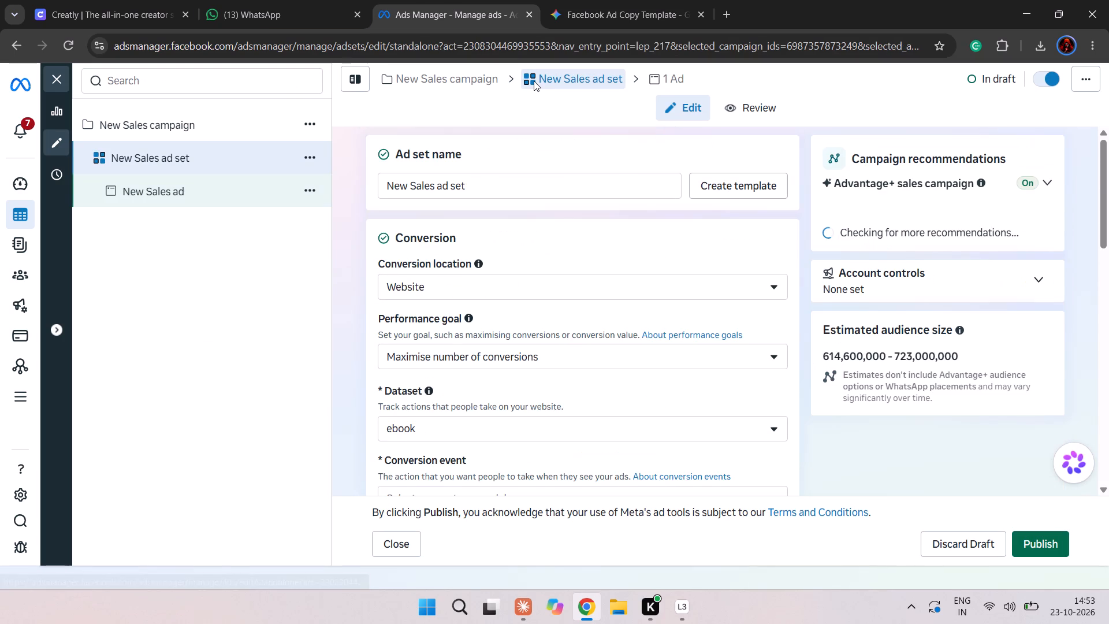
pyautogui.scroll(-7, 531, 295)
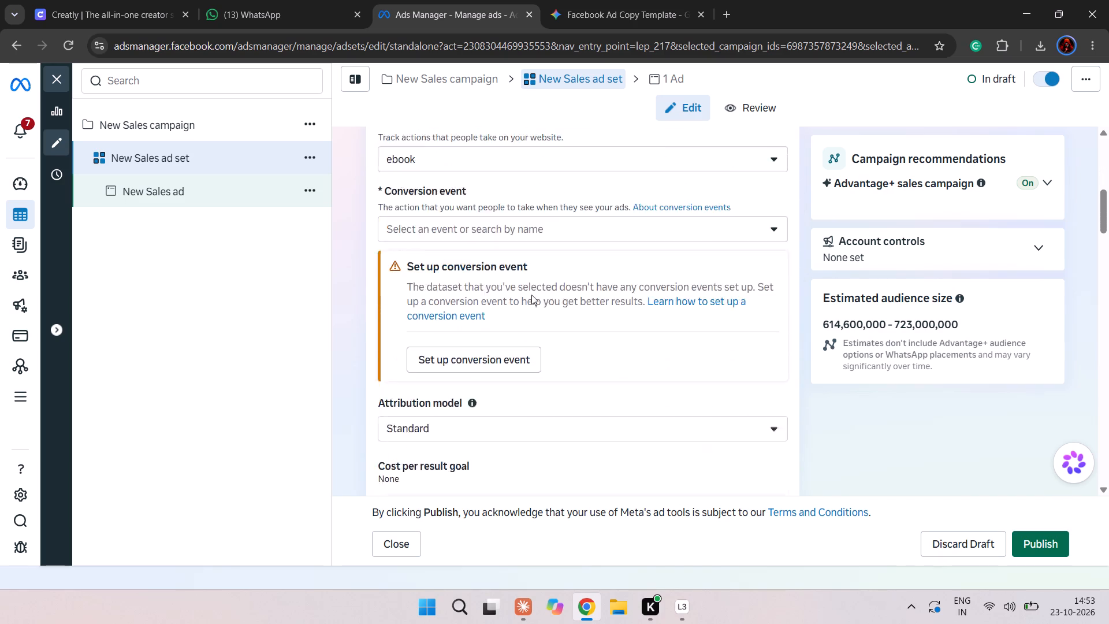
pyautogui.scroll(-5, 531, 295)
pyautogui.scroll(1, 531, 295)
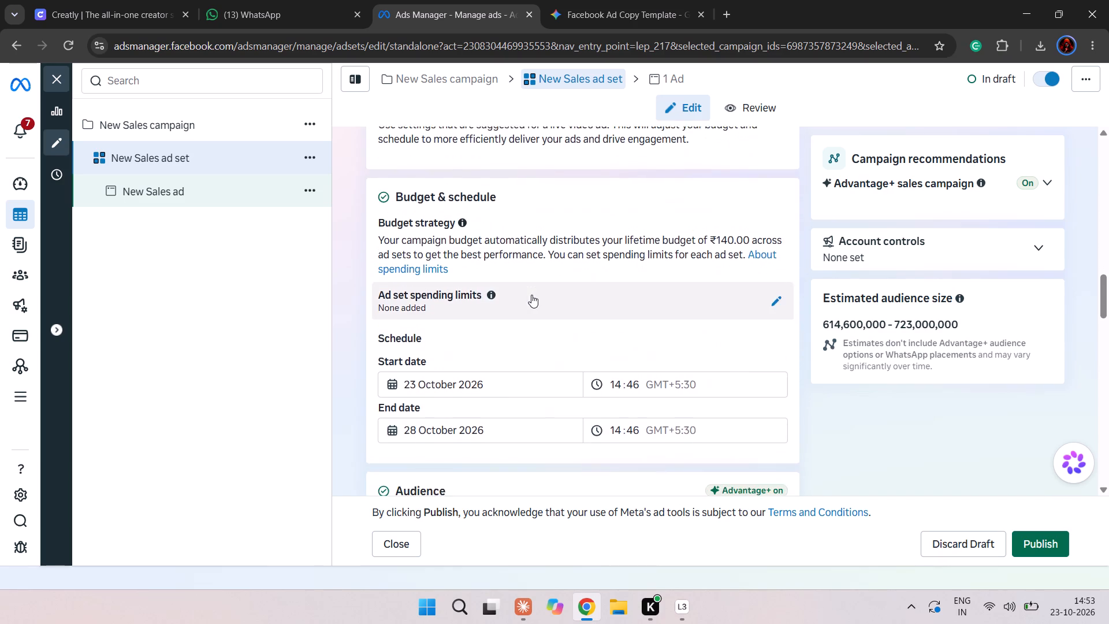
pyautogui.scroll(6, 531, 295)
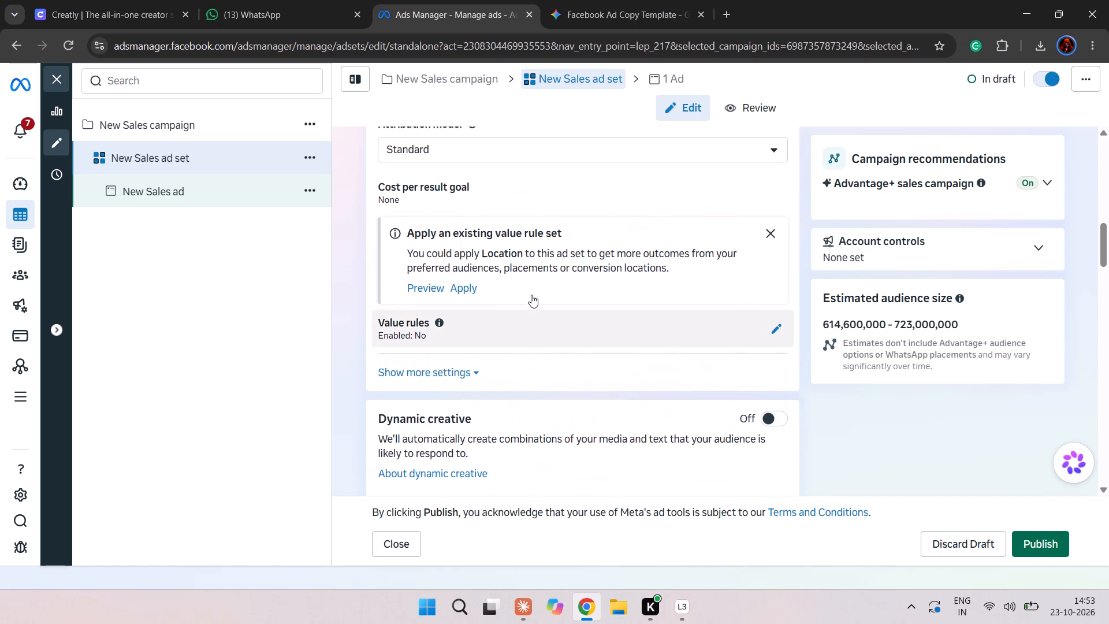
pyautogui.scroll(8, 531, 295)
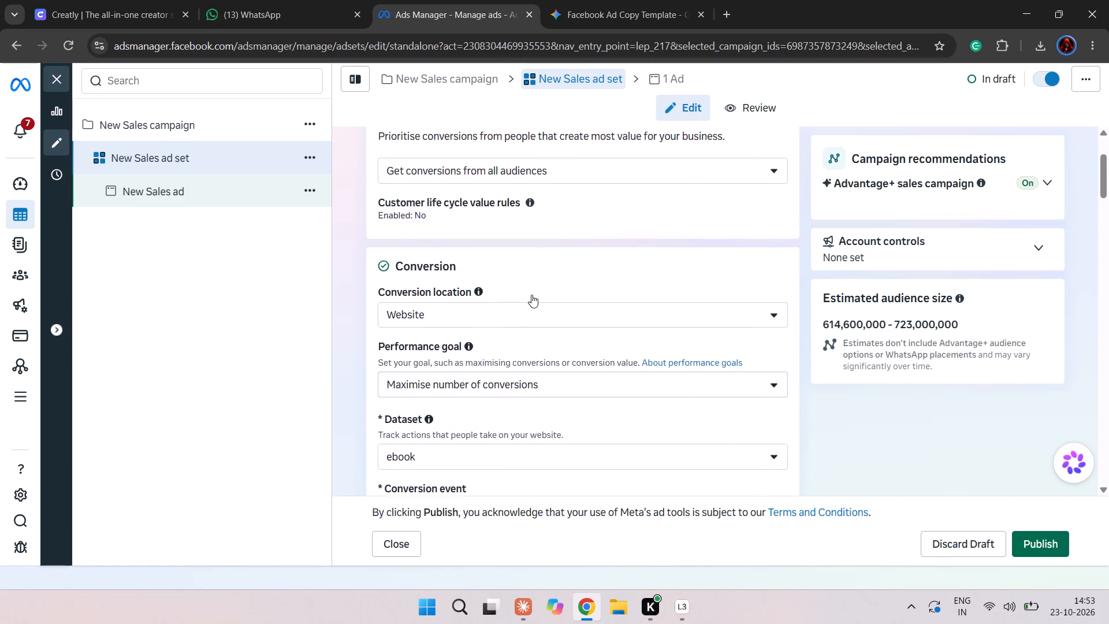
pyautogui.scroll(2, 531, 295)
# Open the New Sales campaign's settings for editing.
pyautogui.click(438, 76)
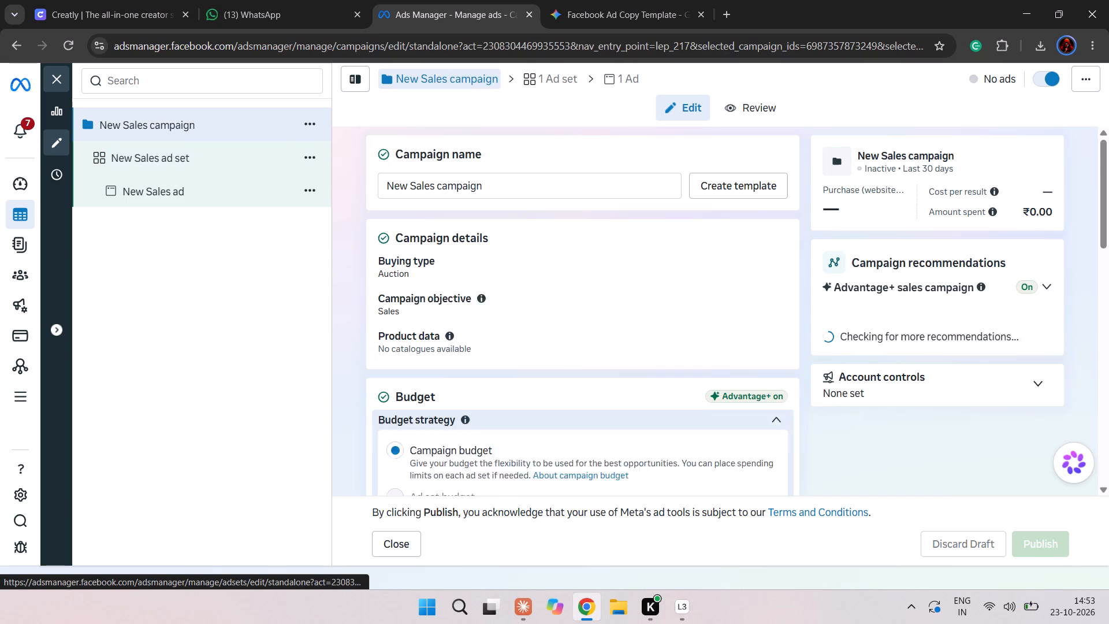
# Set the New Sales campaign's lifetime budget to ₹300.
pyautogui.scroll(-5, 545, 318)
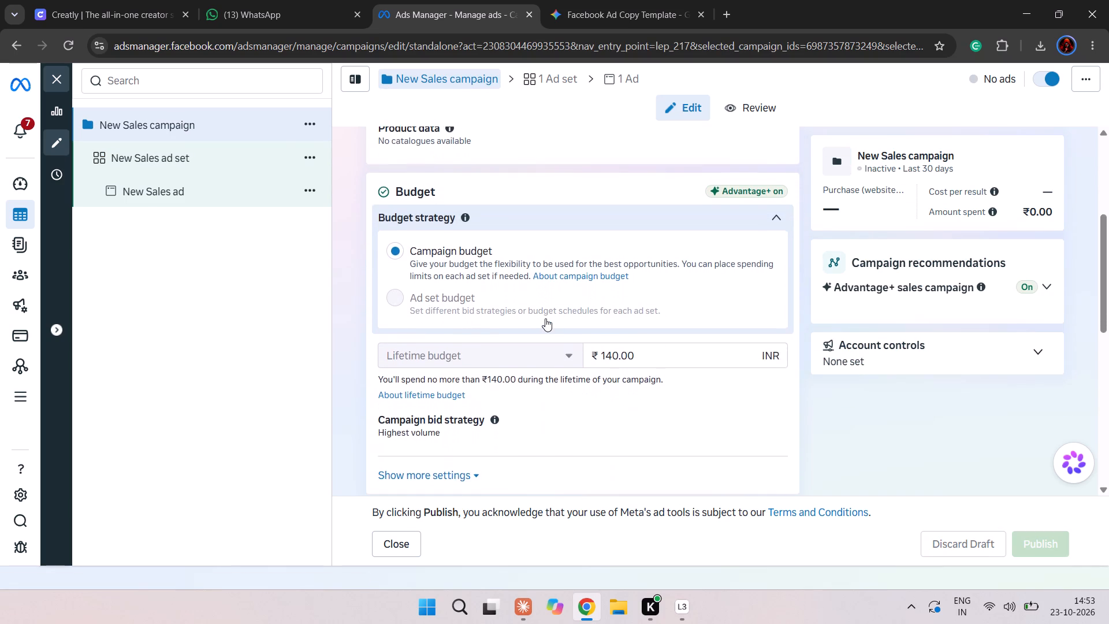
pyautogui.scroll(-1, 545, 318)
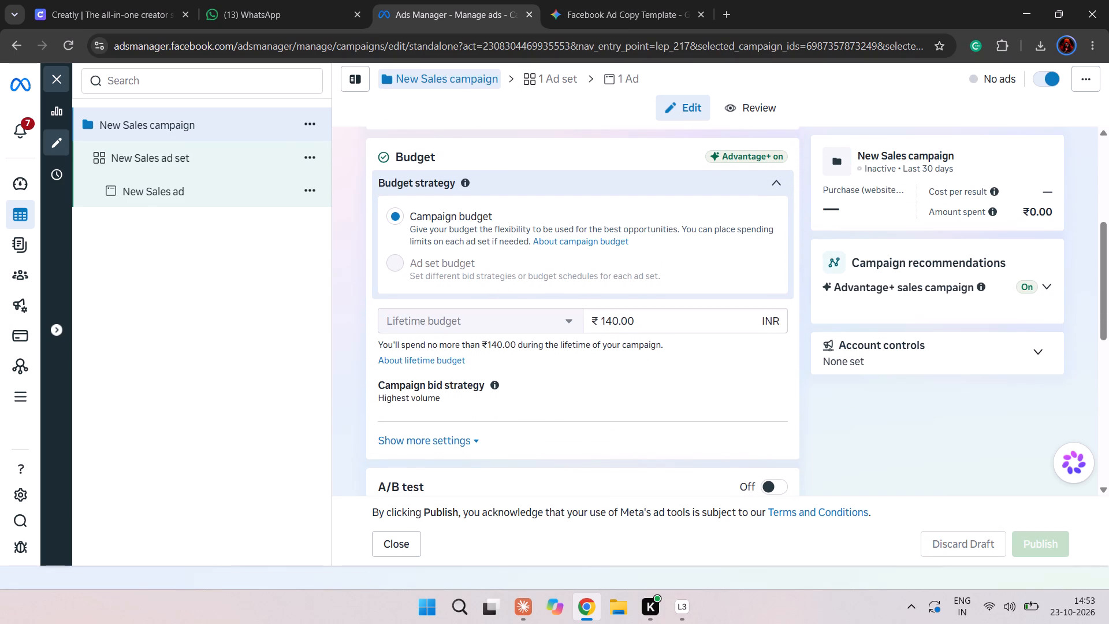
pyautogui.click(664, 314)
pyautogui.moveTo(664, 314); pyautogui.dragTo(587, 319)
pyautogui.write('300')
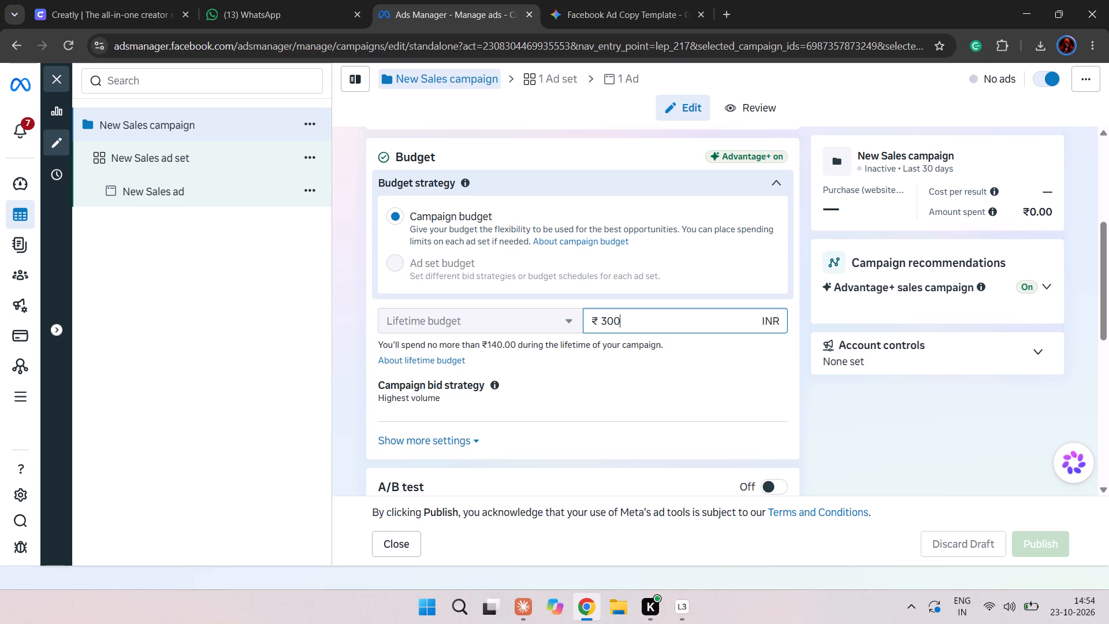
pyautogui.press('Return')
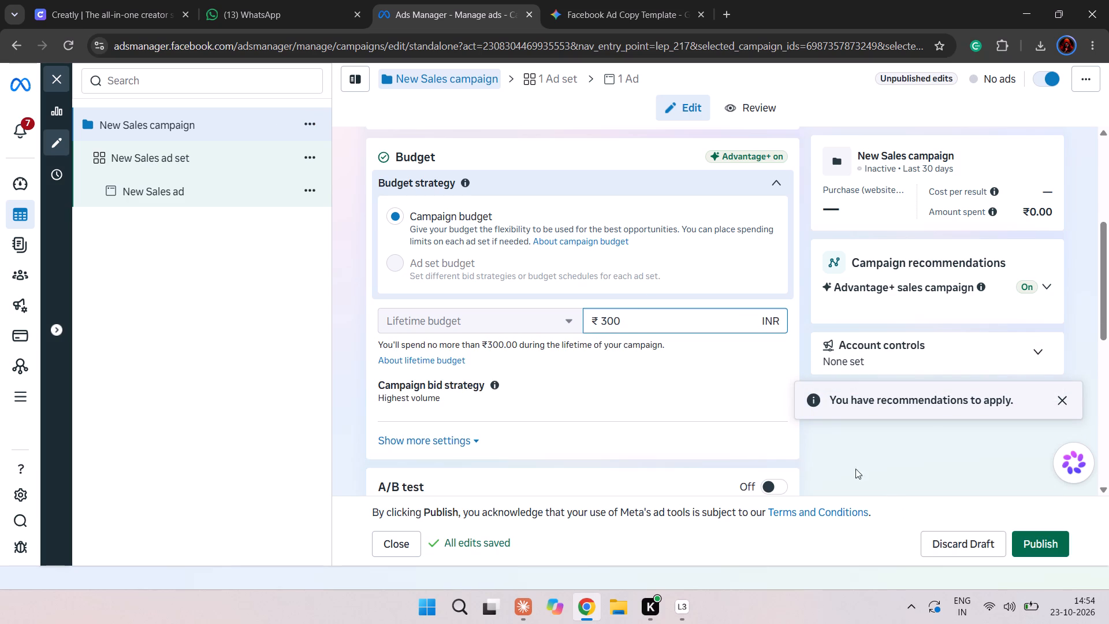
# Set the New Sales campaign's lifetime budget to ₹200 and publish the change.
pyautogui.click(671, 316)
pyautogui.press('BackSpace')
pyautogui.press('BackSpace')
pyautogui.press('BackSpace')
pyautogui.press('BackSpace')
pyautogui.press('BackSpace')
pyautogui.press('BackSpace')
pyautogui.press('BackSpace')
pyautogui.press('BackSpace')
pyautogui.press('BackSpace')
pyautogui.press('BackSpace')
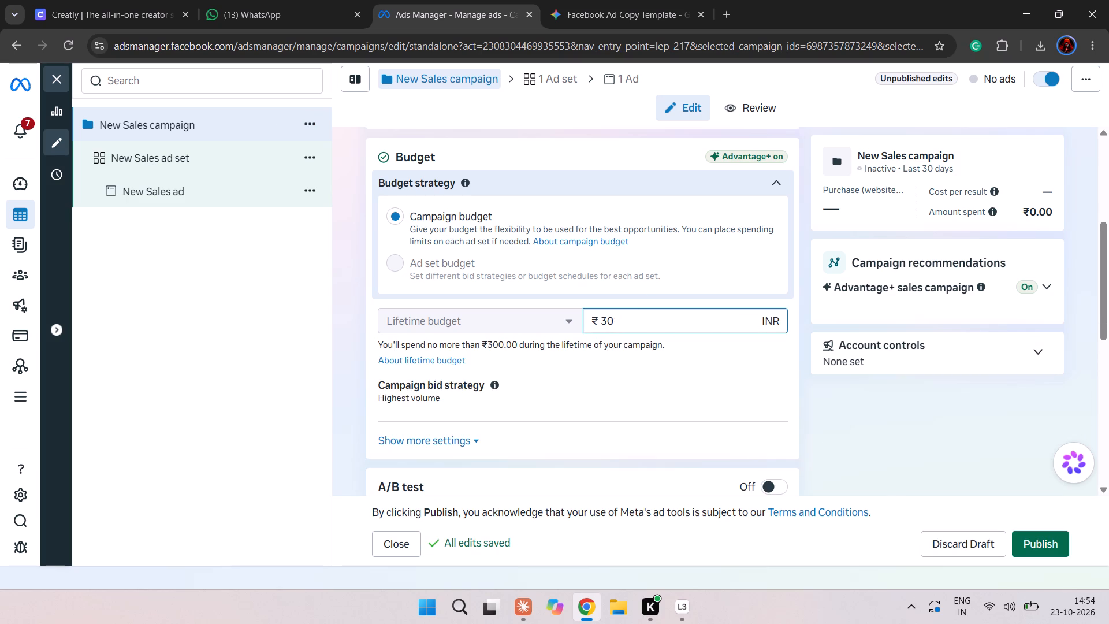
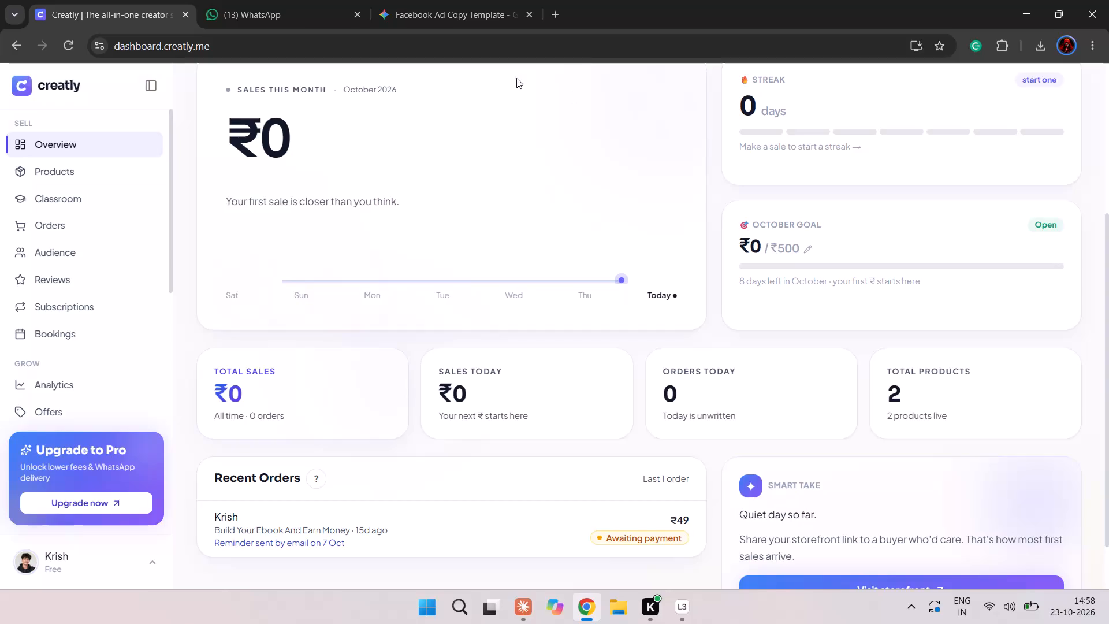
# Reload the Creatly dashboard overview, including a hard refresh that bypasses the cached page.
pyautogui.click(65, 54)
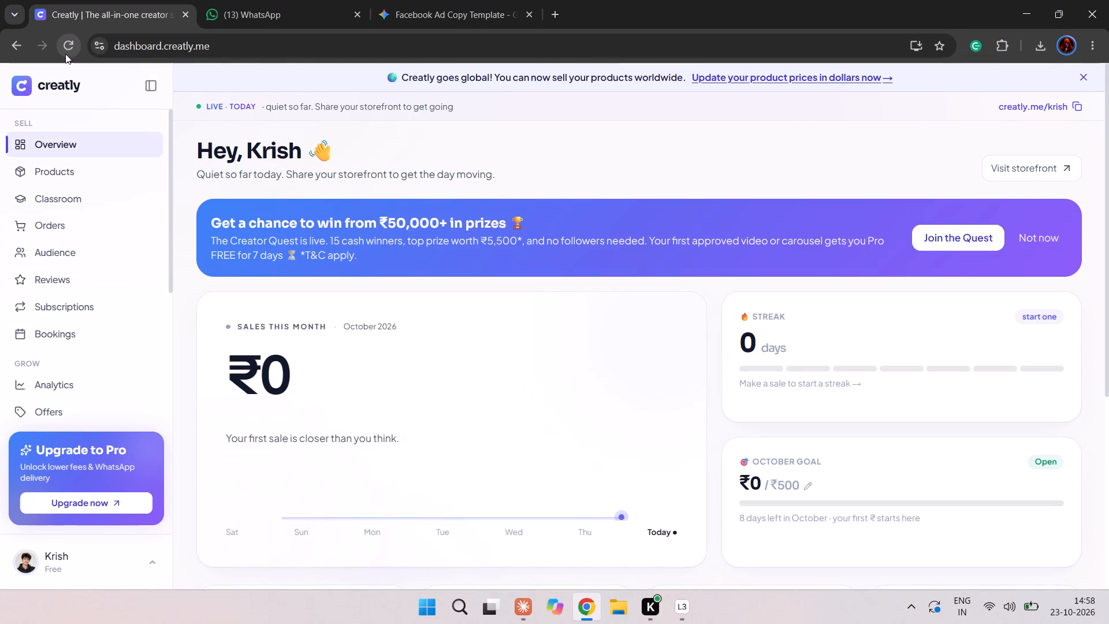
pyautogui.hotkey('ctrl', 'shift', 'a')
pyautogui.hotkey('ctrl', 'shift', 'r')
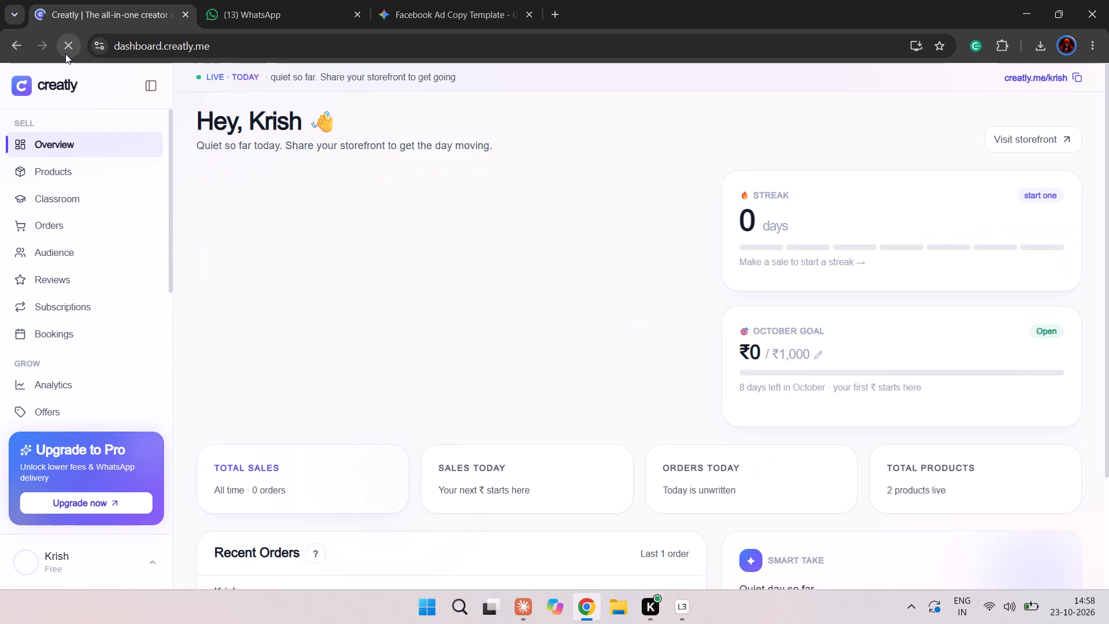